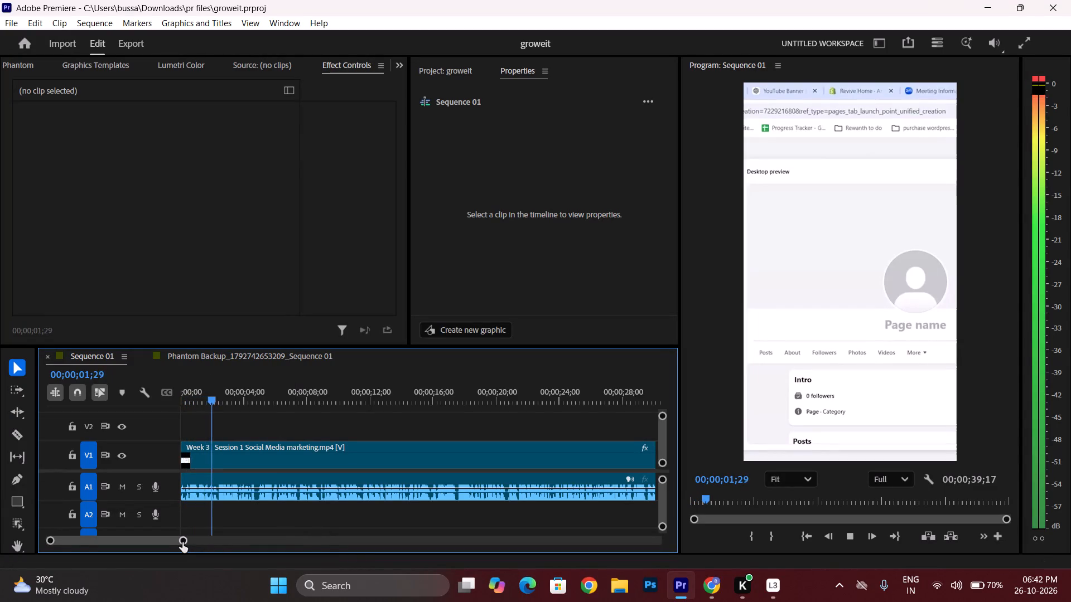
Dismiss the backup notification and play Sequence 01 from about 00;00;04;24 to find where the opening should be cut.
{"action": "left_click_drag", "start_coordinate": [182, 542], "coordinate": [95, 545]}
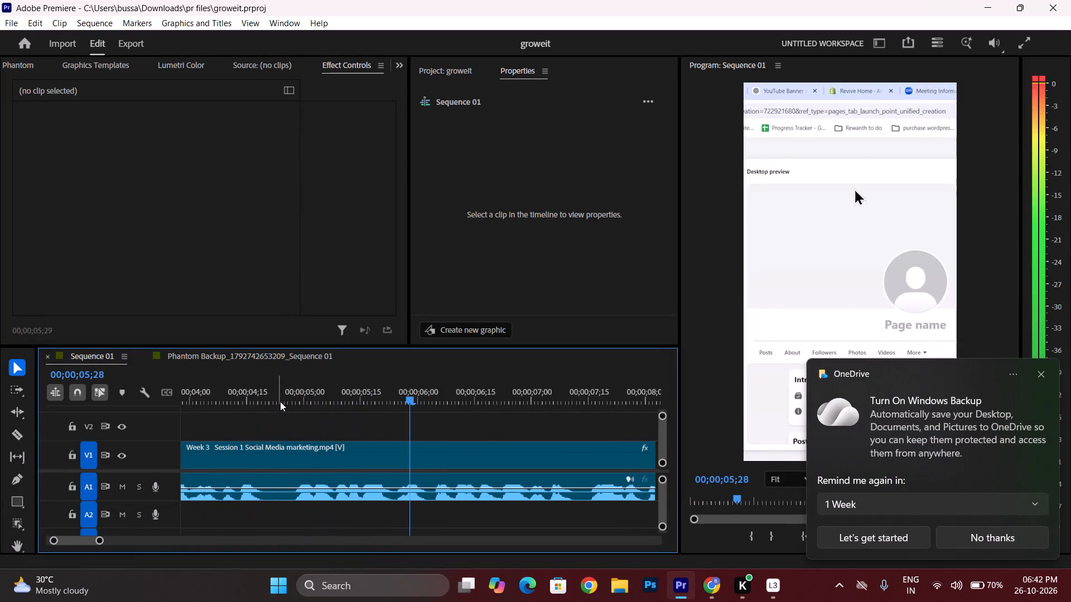
{"action": "left_click_drag", "start_coordinate": [303, 390], "coordinate": [281, 394]}
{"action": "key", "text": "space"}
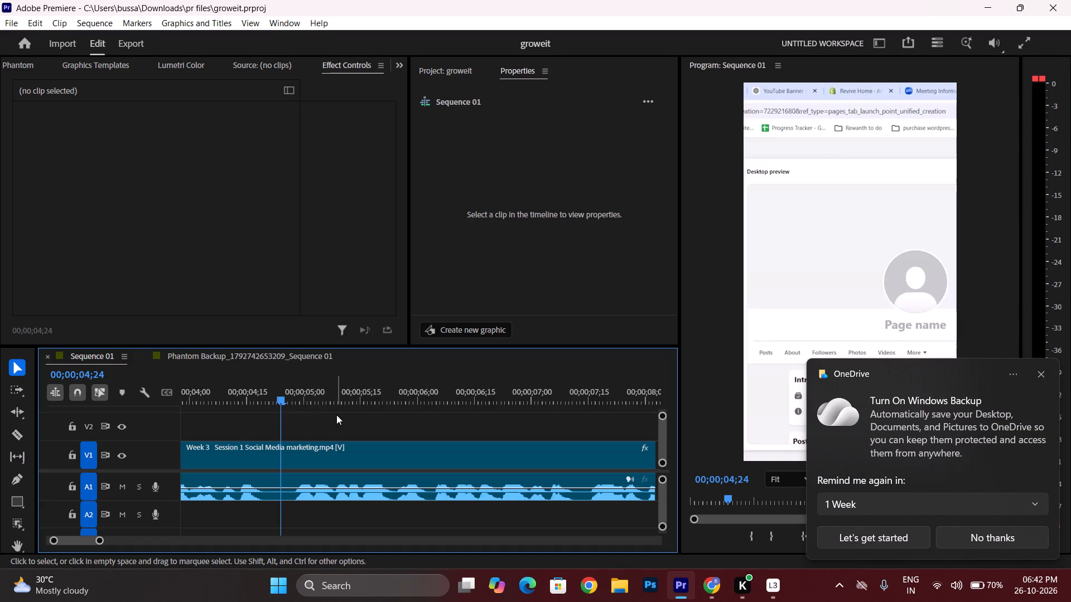
{"action": "left_click", "coordinate": [336, 415]}
{"action": "left_click", "coordinate": [1043, 369]}
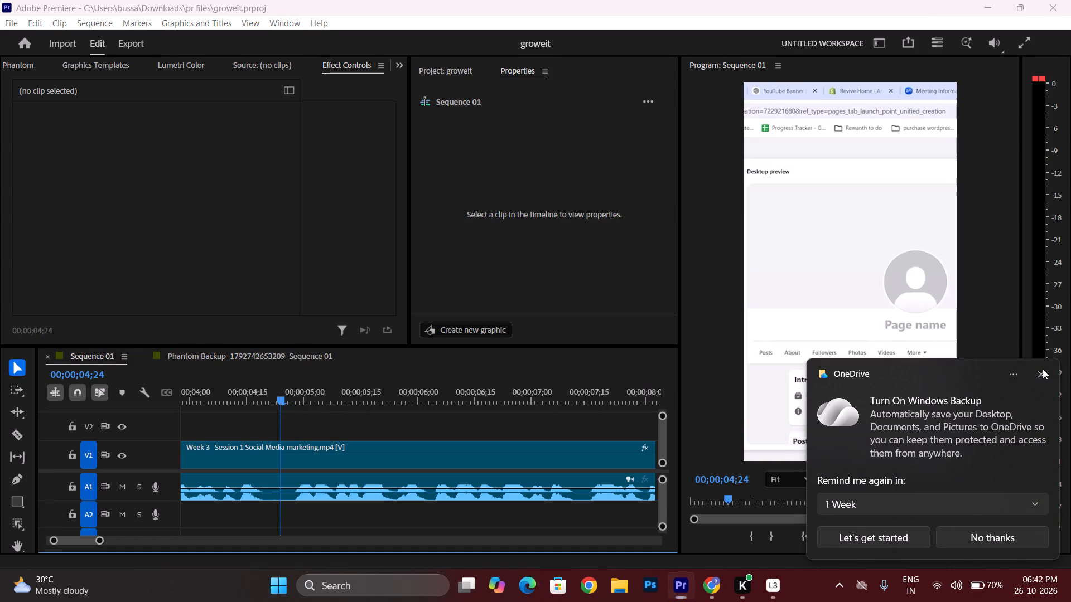
{"action": "left_click", "coordinate": [852, 533]}
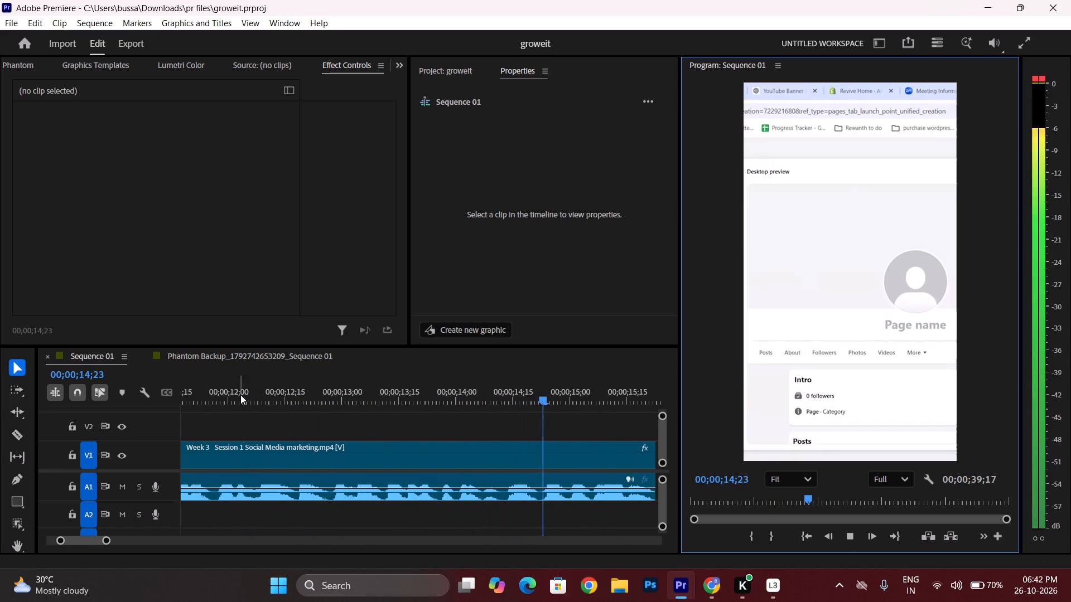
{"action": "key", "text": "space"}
{"action": "left_click_drag", "start_coordinate": [239, 396], "coordinate": [217, 397]}
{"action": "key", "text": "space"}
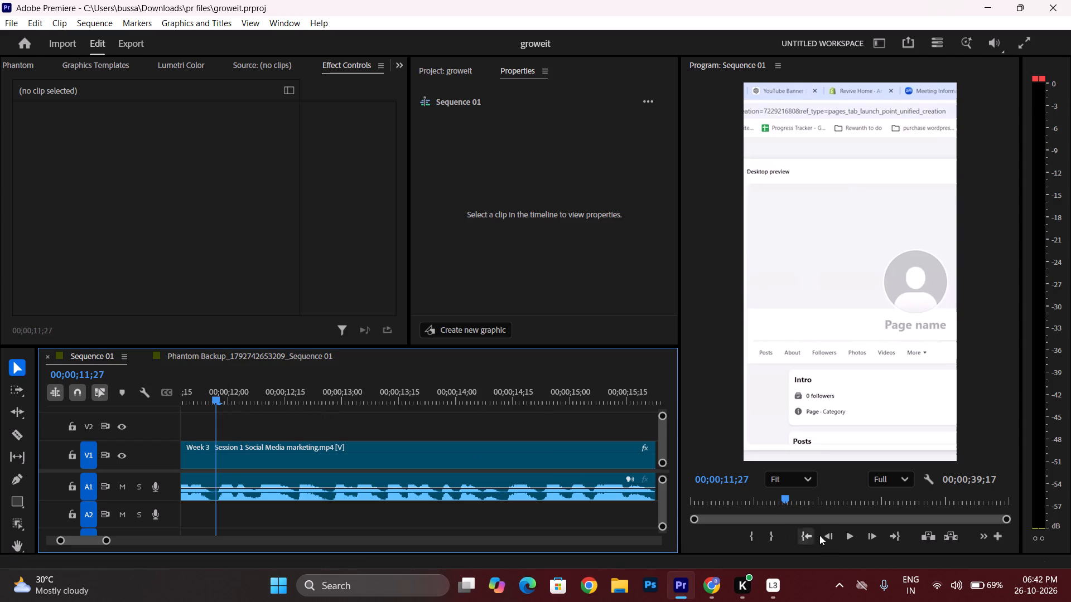
{"action": "left_click", "coordinate": [843, 537]}
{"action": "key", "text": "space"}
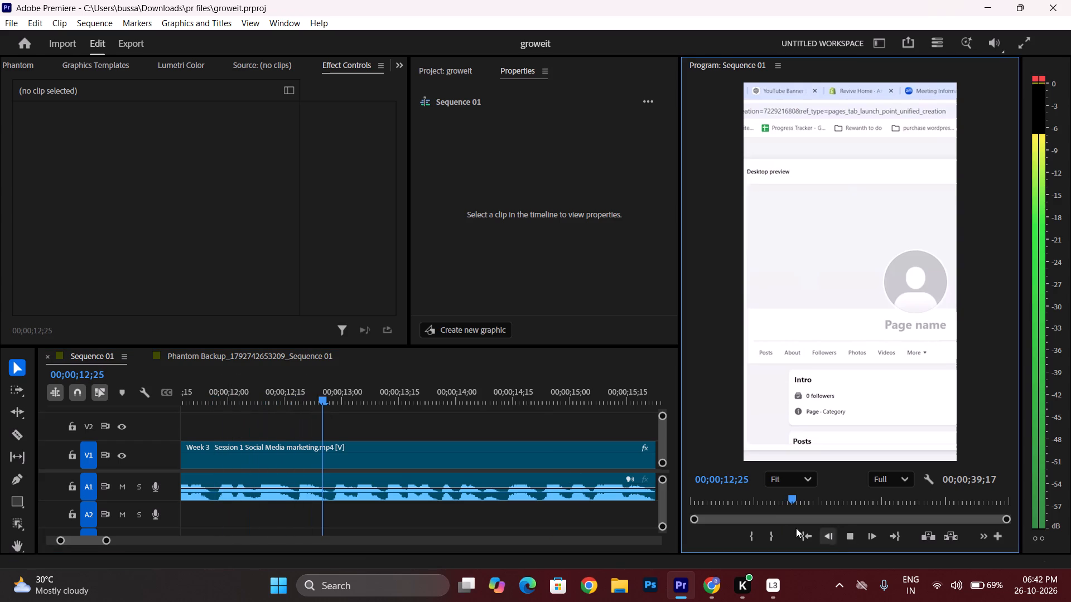
Replay around 00;00;11;22 and split the Week 3 social media marketing clip with its audio at about 00;00;11;27.
{"action": "left_click", "coordinate": [199, 401]}
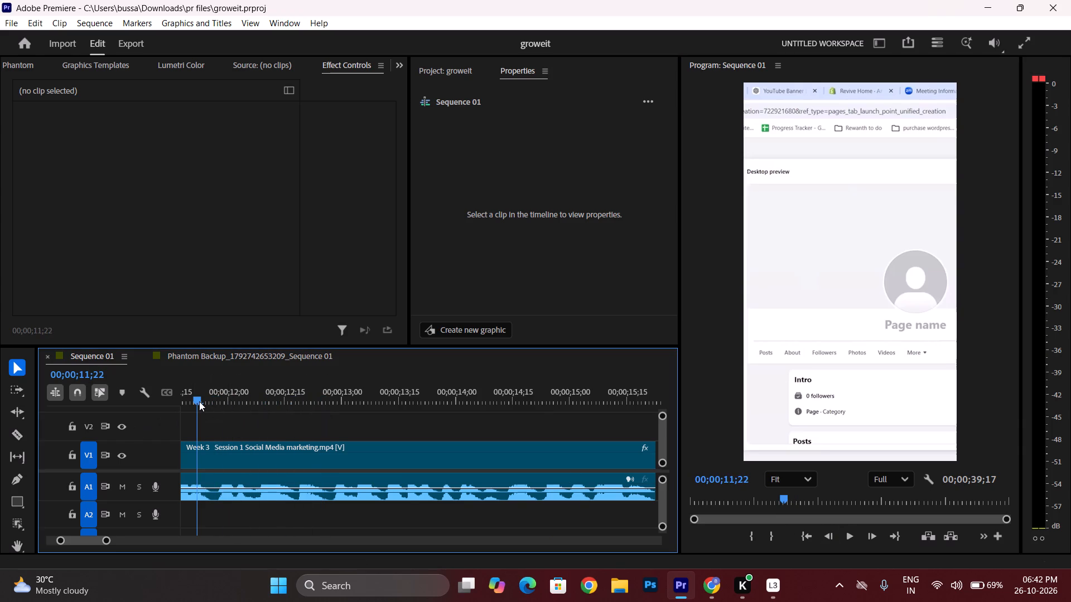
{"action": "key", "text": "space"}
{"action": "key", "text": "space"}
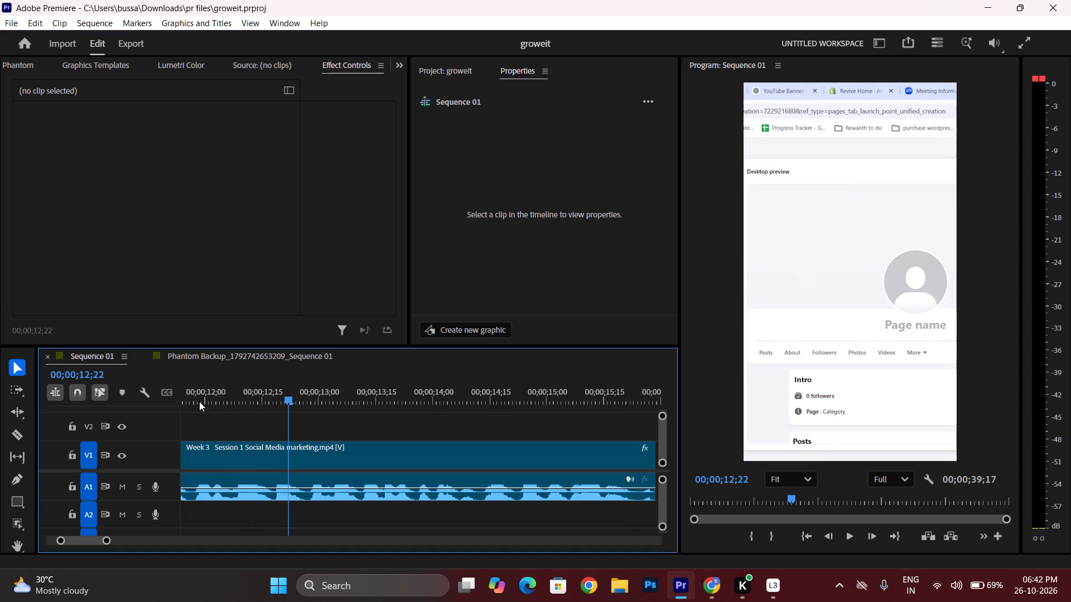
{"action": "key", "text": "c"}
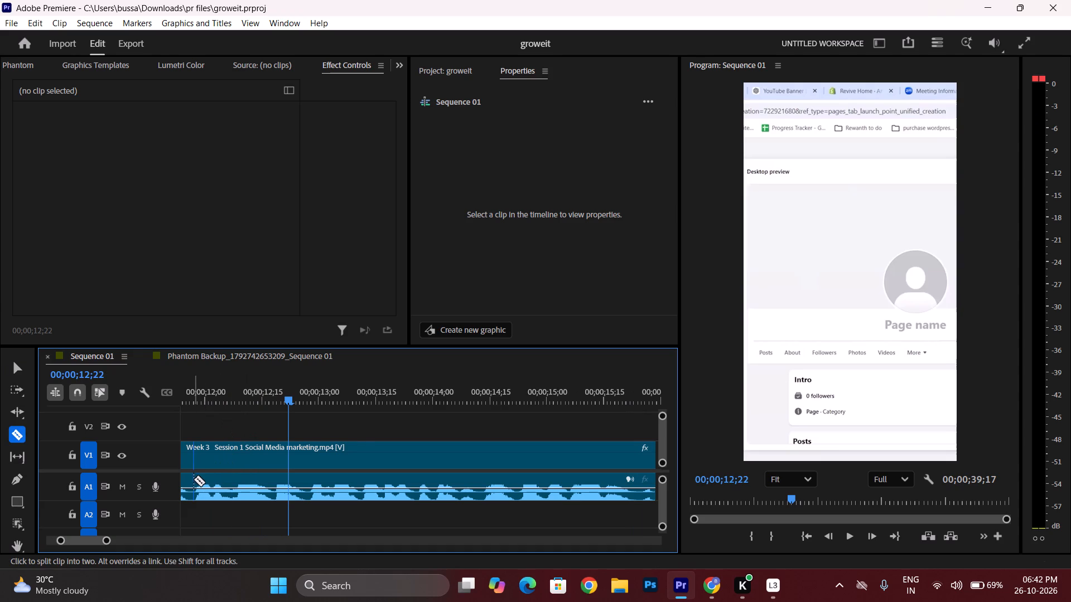
{"action": "left_click", "coordinate": [194, 480]}
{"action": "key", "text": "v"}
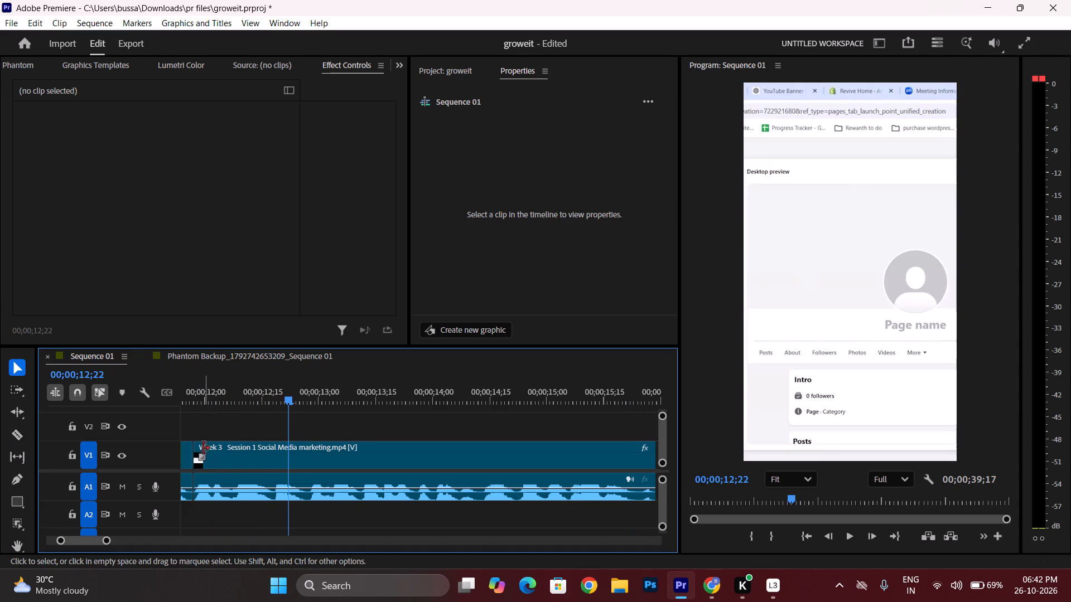
Delete the clip segment before the cut and close the empty gap at the start of the sequence.
{"action": "left_click", "coordinate": [188, 459]}
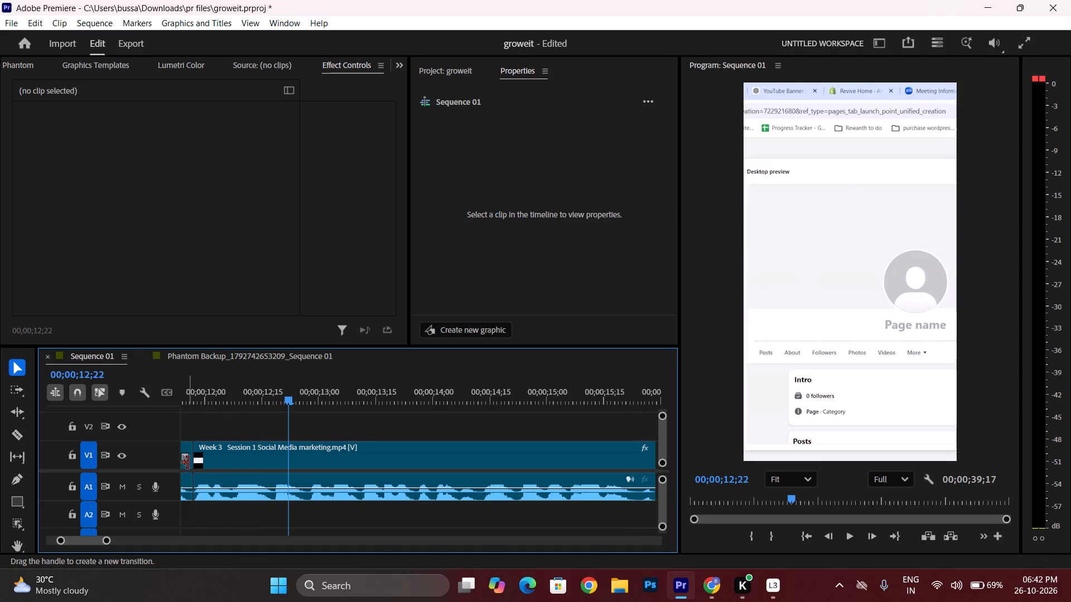
{"action": "left_click_drag", "start_coordinate": [88, 542], "coordinate": [50, 539]}
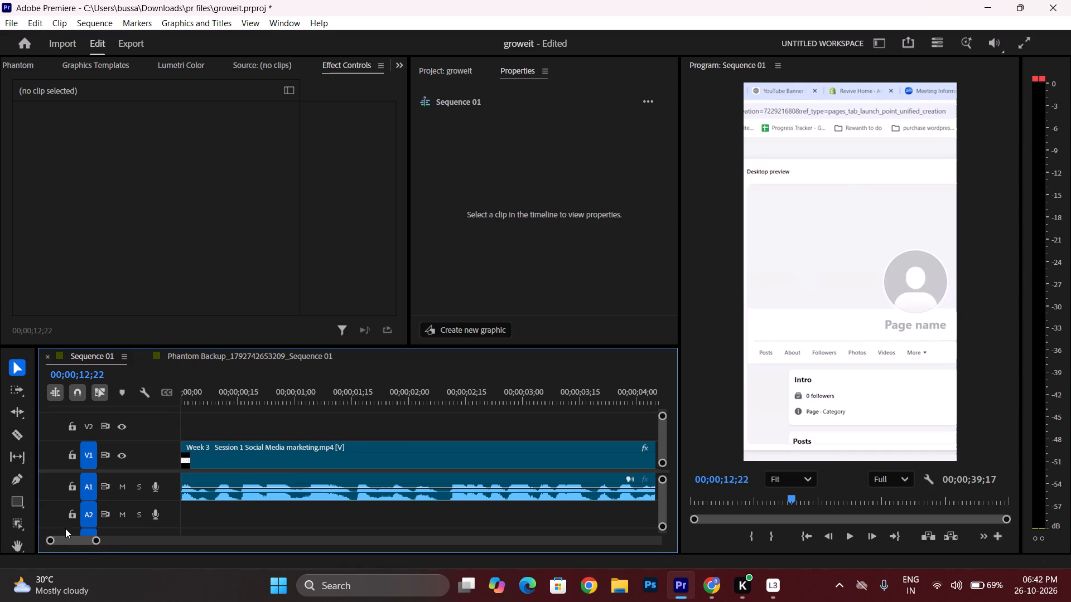
{"action": "left_click", "coordinate": [297, 460]}
{"action": "key", "text": "BackSpace"}
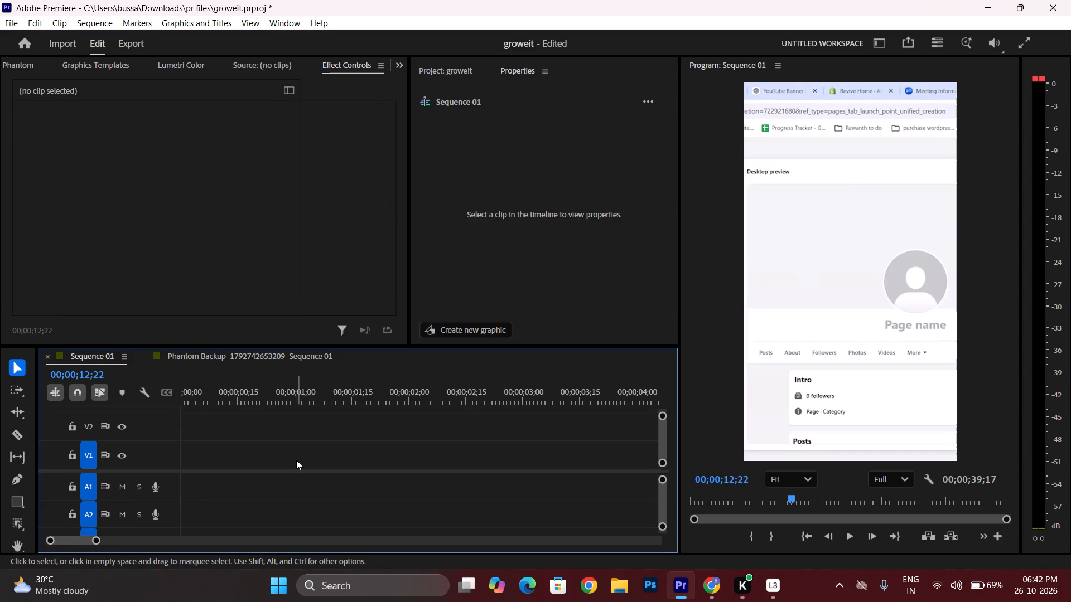
{"action": "left_click", "coordinate": [294, 457]}
{"action": "key", "text": "BackSpace"}
Play the trimmed sequence from the beginning to check its speech, and return the playhead to 00;00;00;00.
{"action": "left_click_drag", "start_coordinate": [261, 397], "coordinate": [231, 398]}
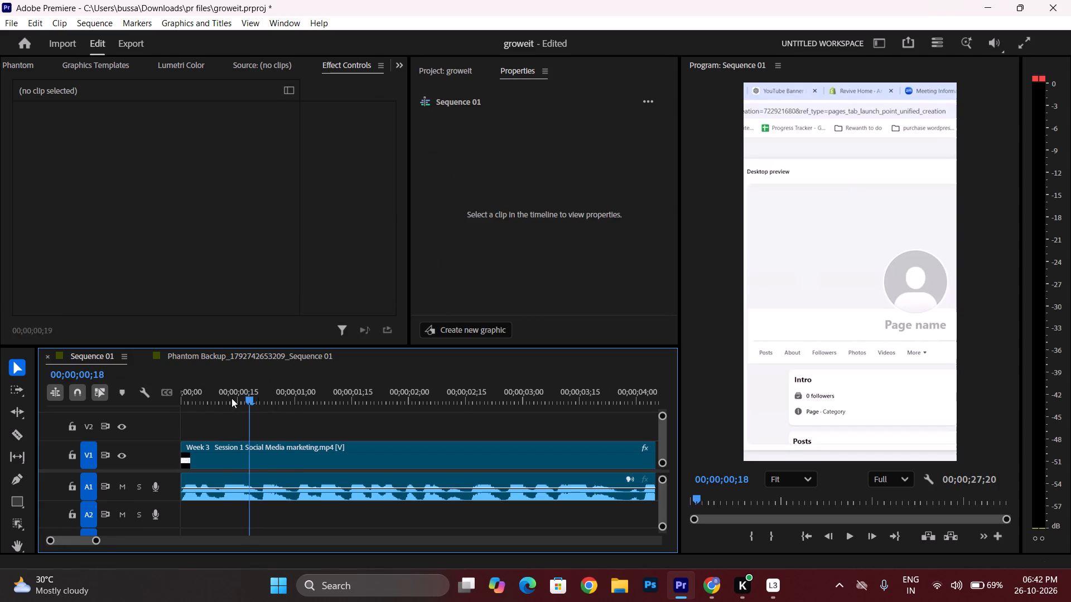
{"action": "left_click_drag", "start_coordinate": [231, 398], "coordinate": [171, 401]}
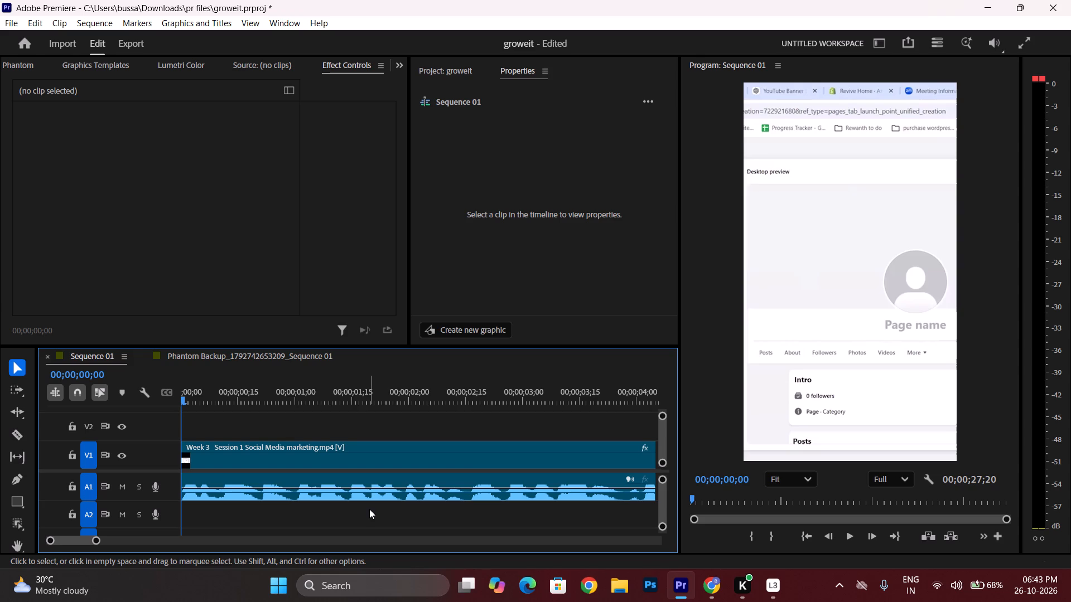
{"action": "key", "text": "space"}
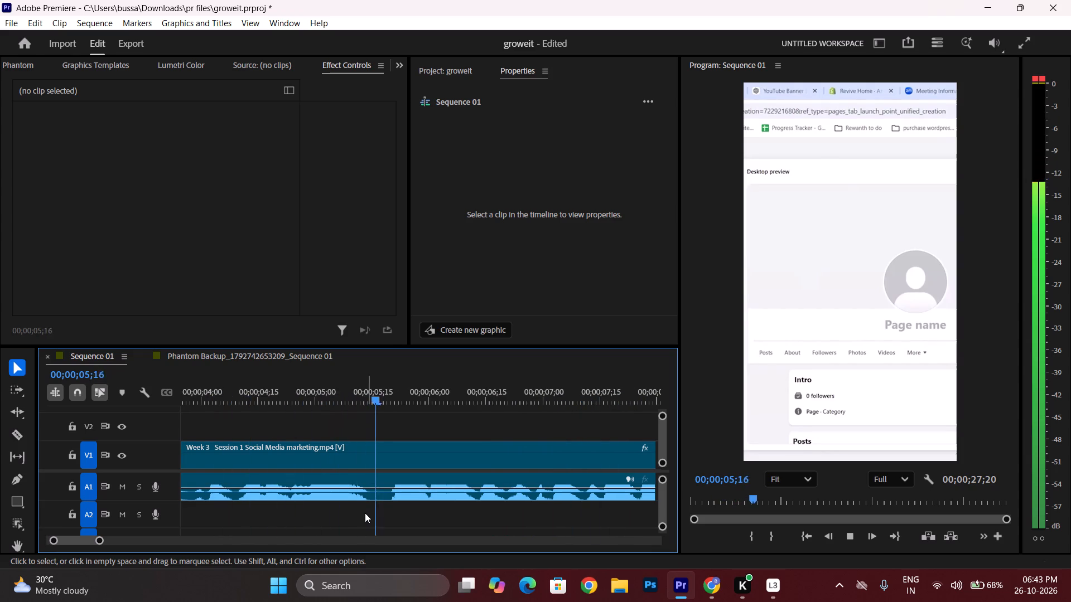
{"action": "left_click", "coordinate": [98, 542]}
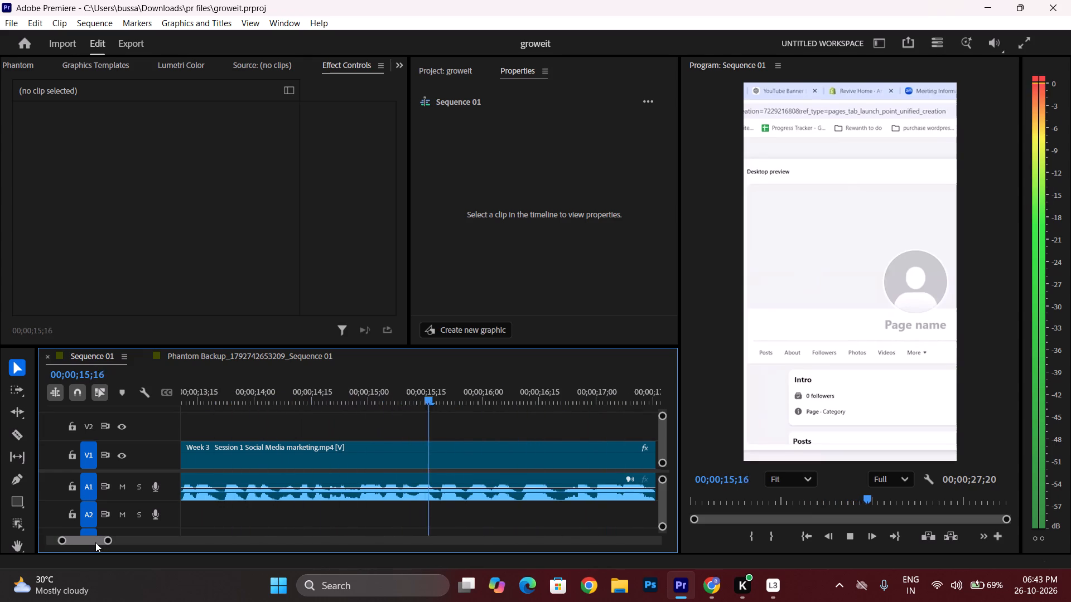
{"action": "left_click", "coordinate": [852, 531]}
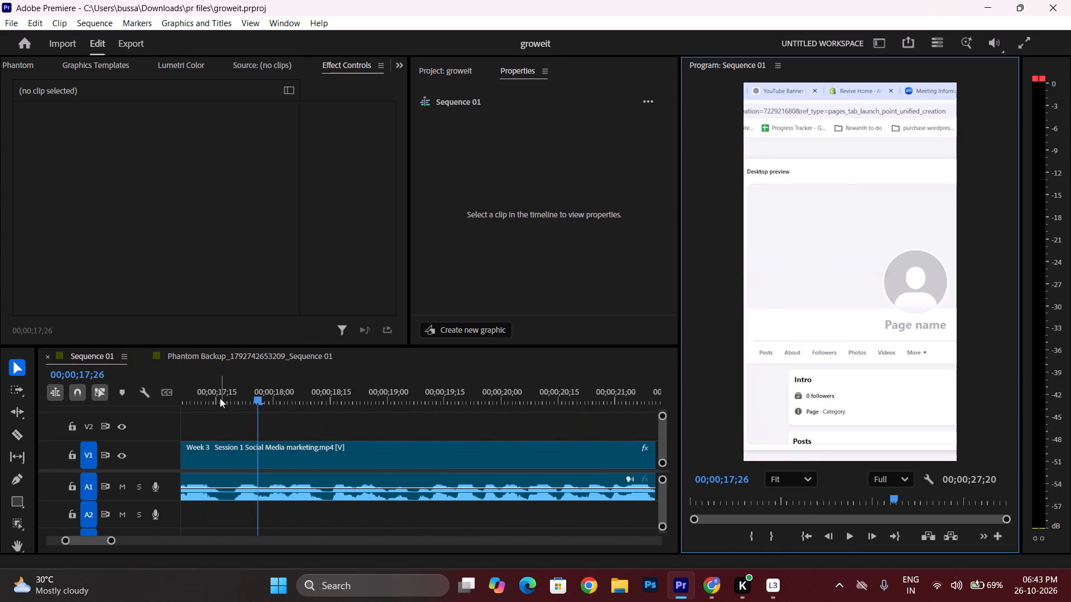
{"action": "left_click_drag", "start_coordinate": [219, 398], "coordinate": [48, 409]}
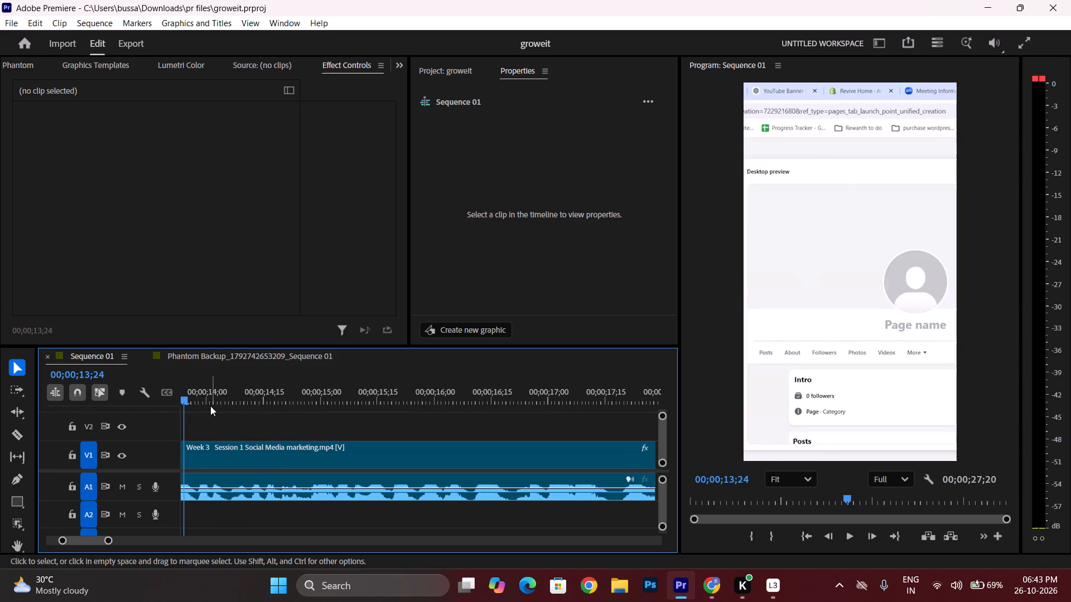
{"action": "left_click_drag", "start_coordinate": [204, 399], "coordinate": [126, 404]}
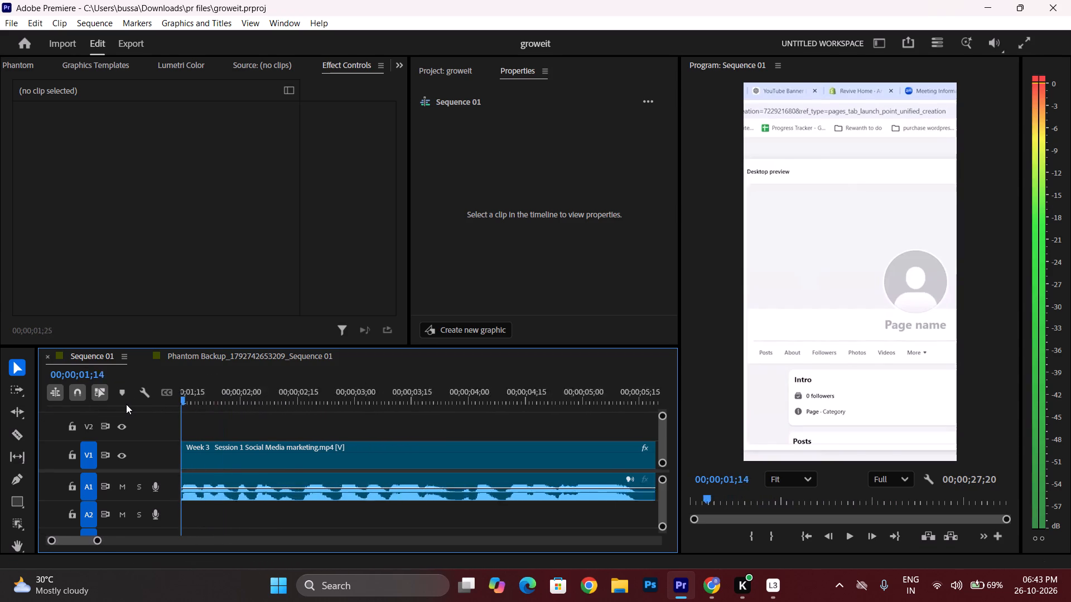
{"action": "left_click_drag", "start_coordinate": [126, 404], "coordinate": [125, 404]}
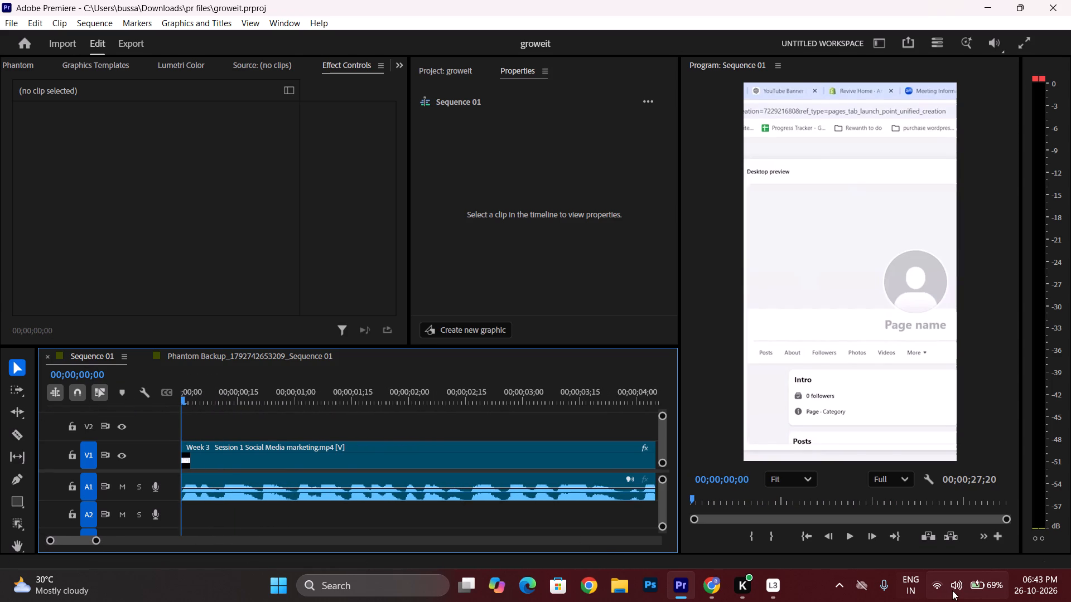
Turn on Bluetooth in the system's quick settings to use the Airdopes Primo audio device.
{"action": "left_click", "coordinate": [944, 584]}
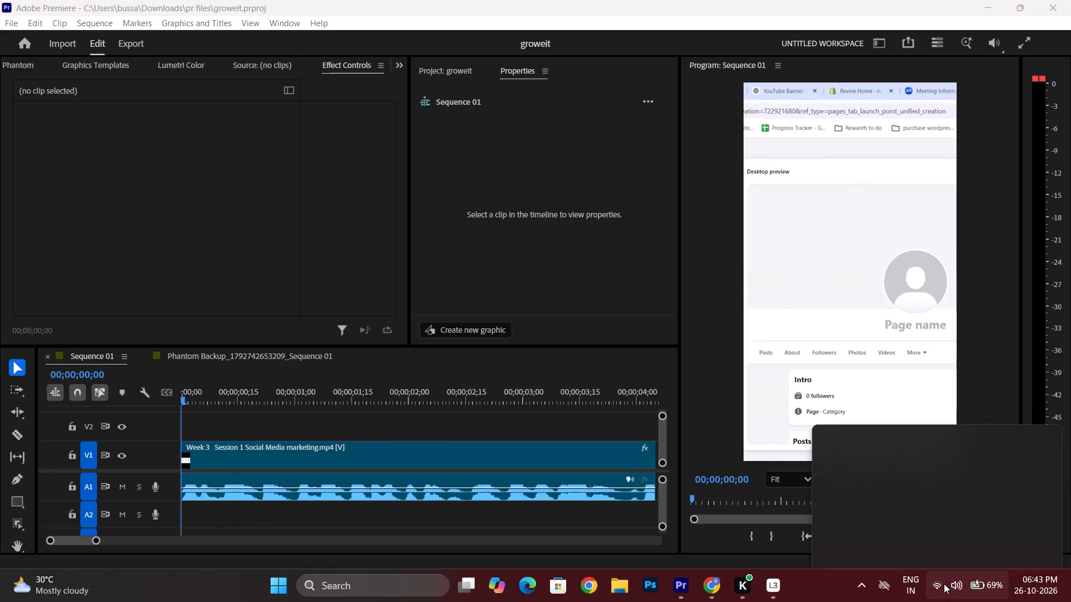
{"action": "left_click", "coordinate": [917, 321]}
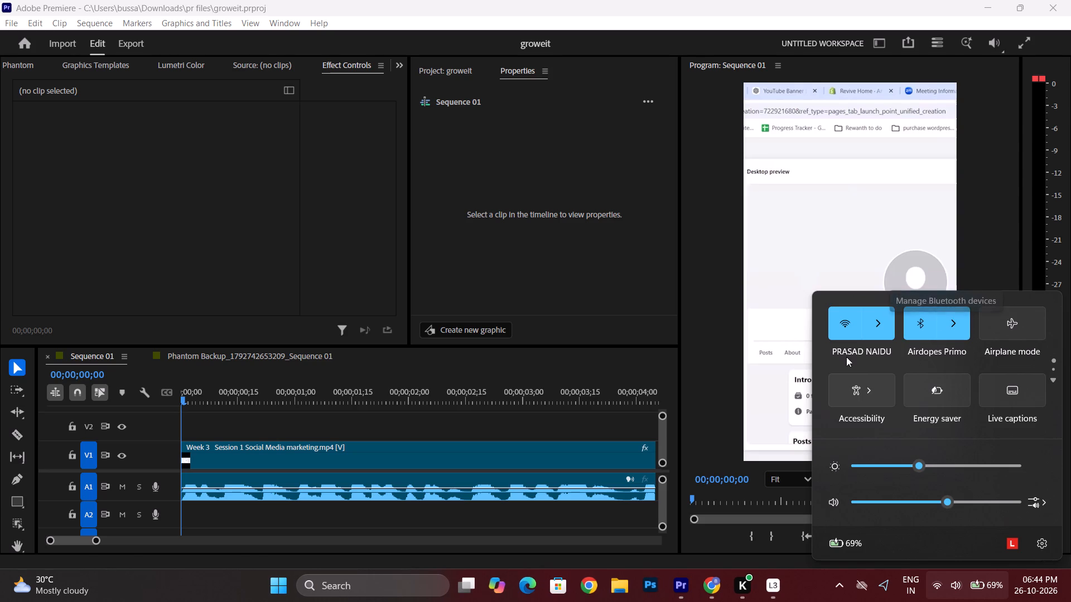
Test playback briefly from the start of the sequence and return the playhead to 00;00;00;00.
{"action": "left_click_drag", "start_coordinate": [230, 407], "coordinate": [166, 405]}
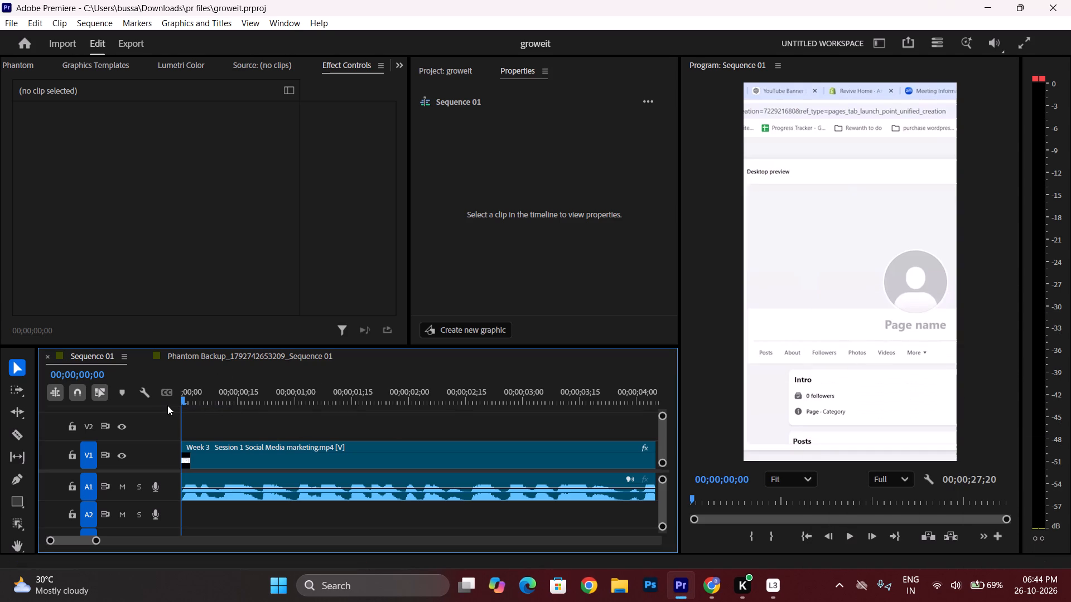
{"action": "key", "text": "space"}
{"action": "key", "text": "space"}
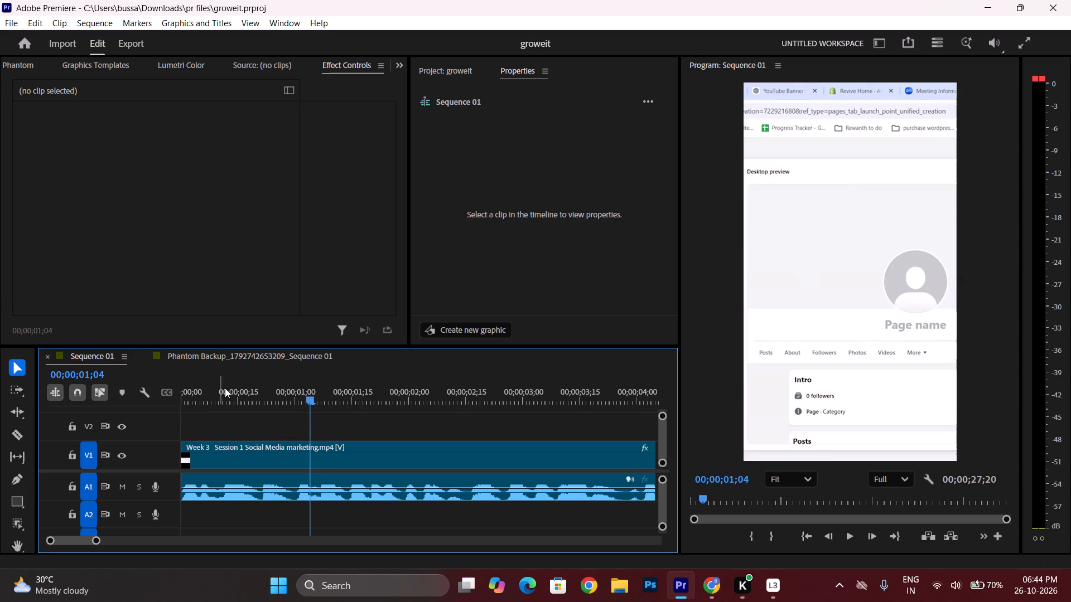
{"action": "left_click_drag", "start_coordinate": [225, 395], "coordinate": [139, 399]}
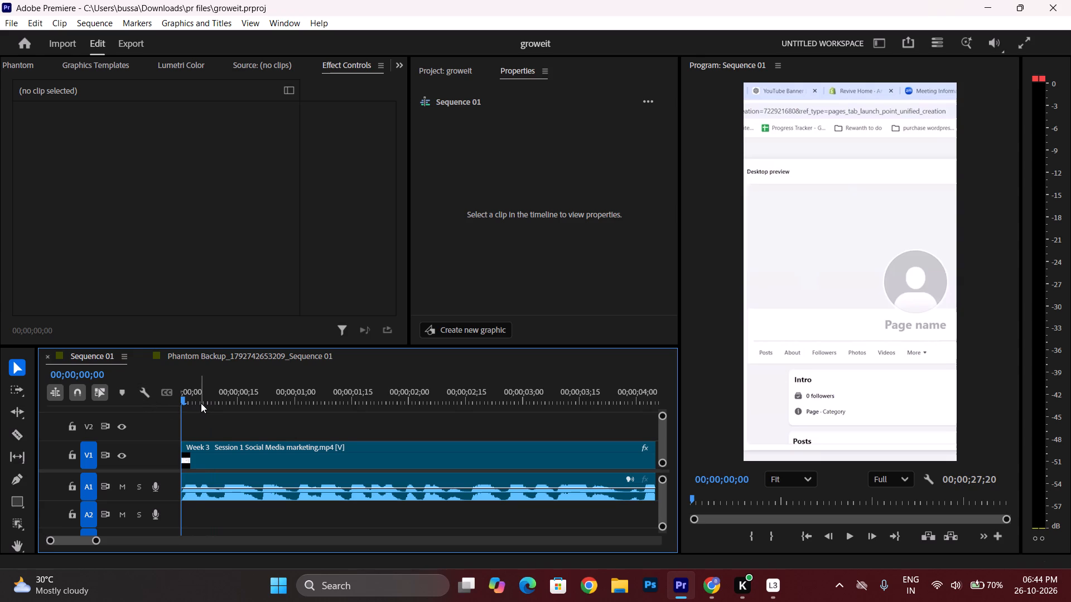
{"action": "left_click_drag", "start_coordinate": [199, 397], "coordinate": [170, 397]}
Play the sequence from the start to about 00;00;25;22, reviewing the Week 3 clip's speech with the Razor tool ready.
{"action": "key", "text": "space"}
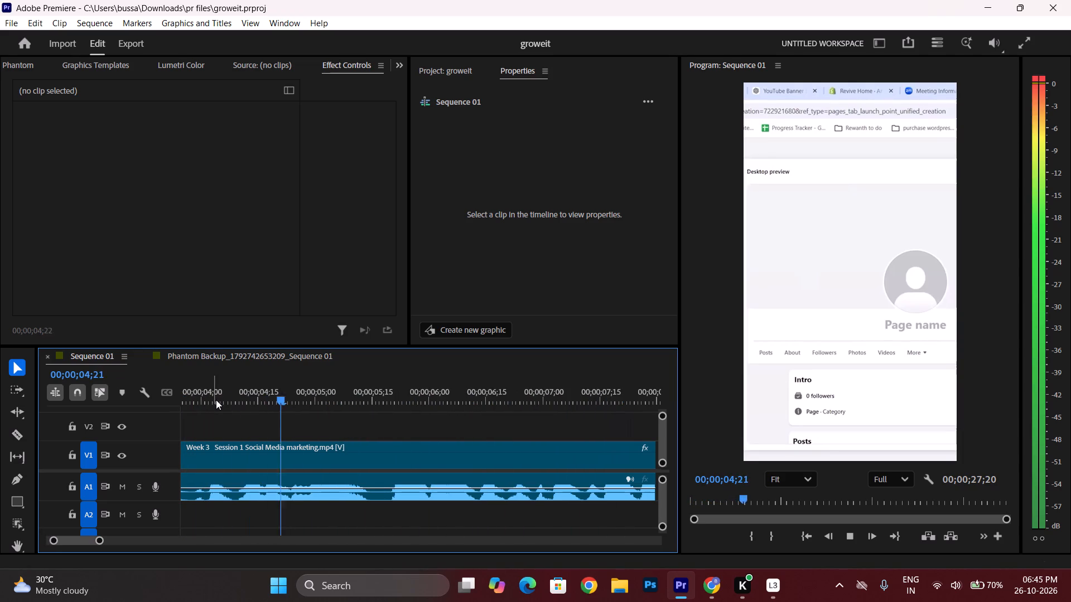
{"action": "left_click", "coordinate": [208, 451]}
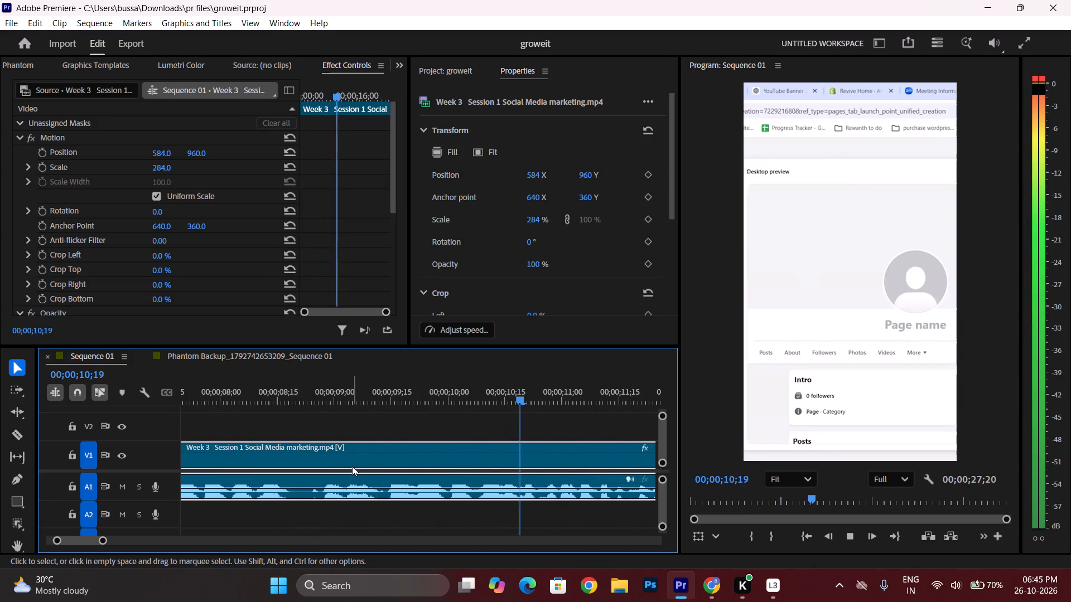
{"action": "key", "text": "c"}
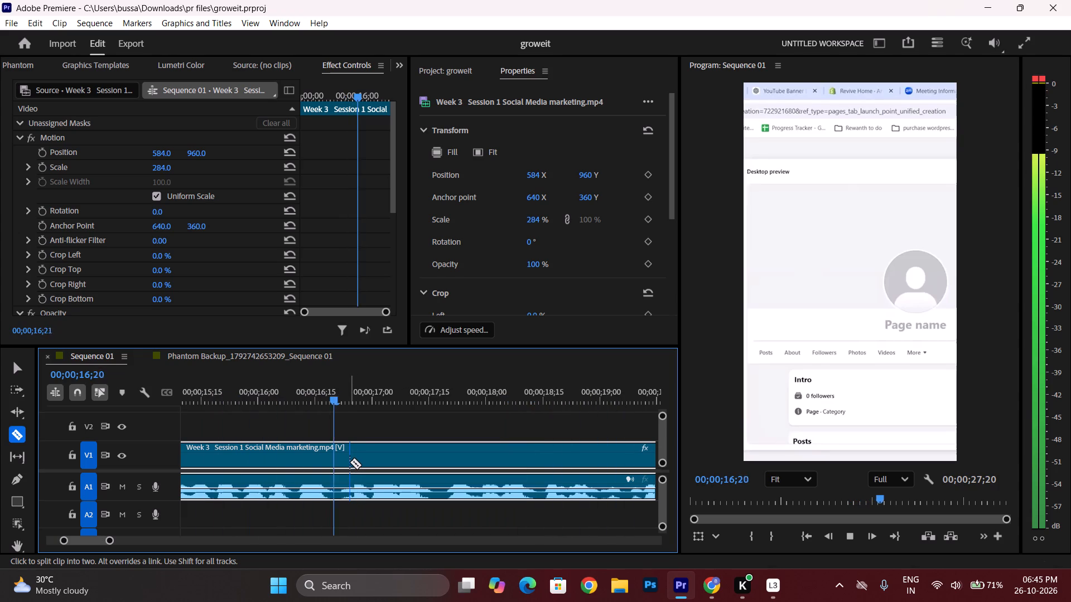
{"action": "scroll", "coordinate": [446, 469], "scroll_direction": "down", "scroll_amount": 4}
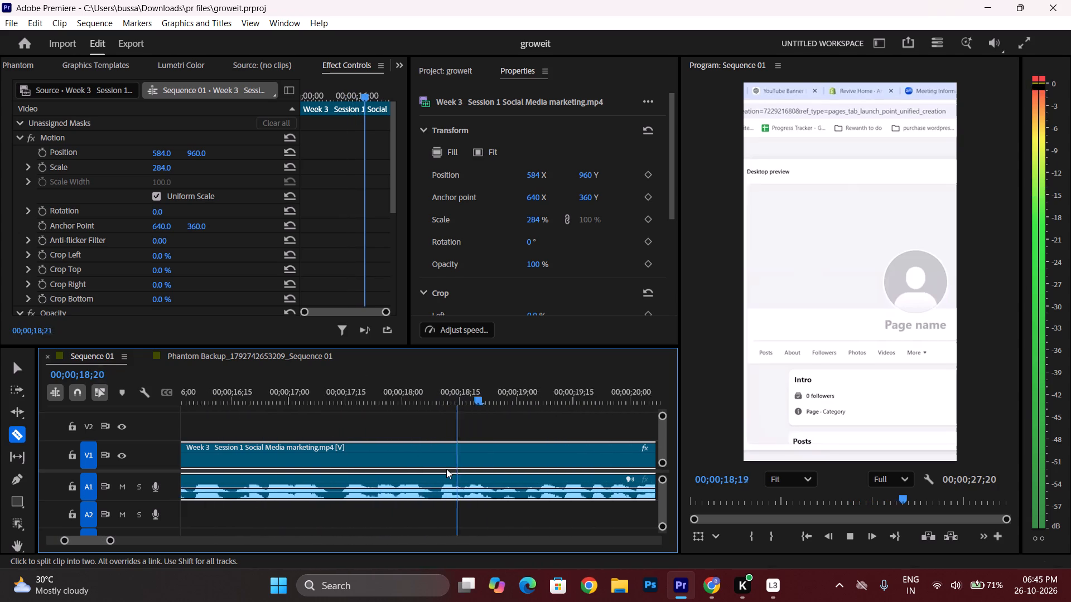
{"action": "scroll", "coordinate": [446, 469], "scroll_direction": "down", "scroll_amount": 7}
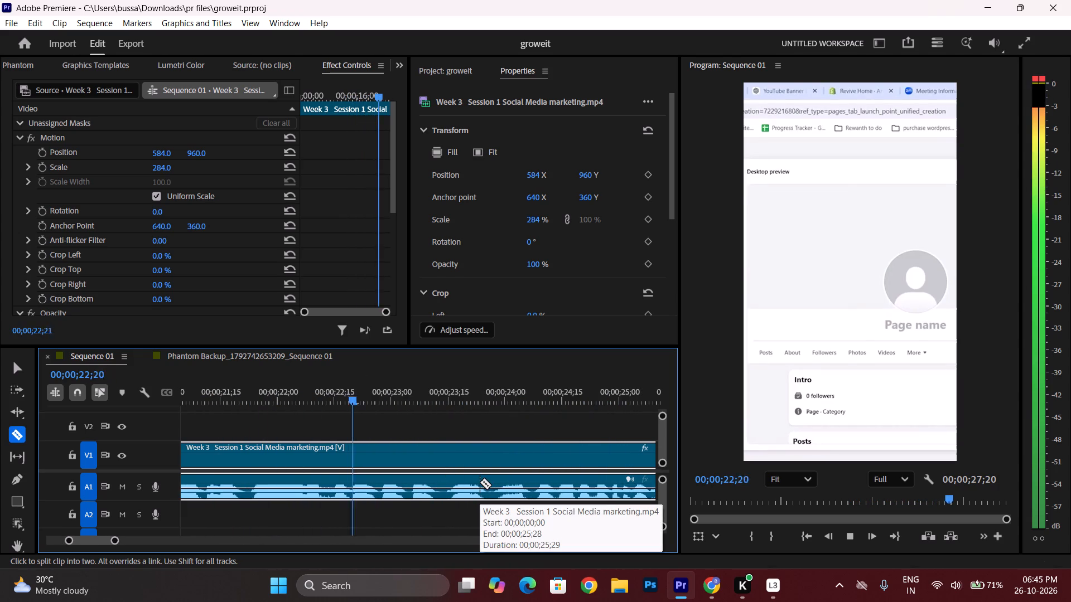
{"action": "scroll", "coordinate": [480, 482], "scroll_direction": "down", "scroll_amount": 4}
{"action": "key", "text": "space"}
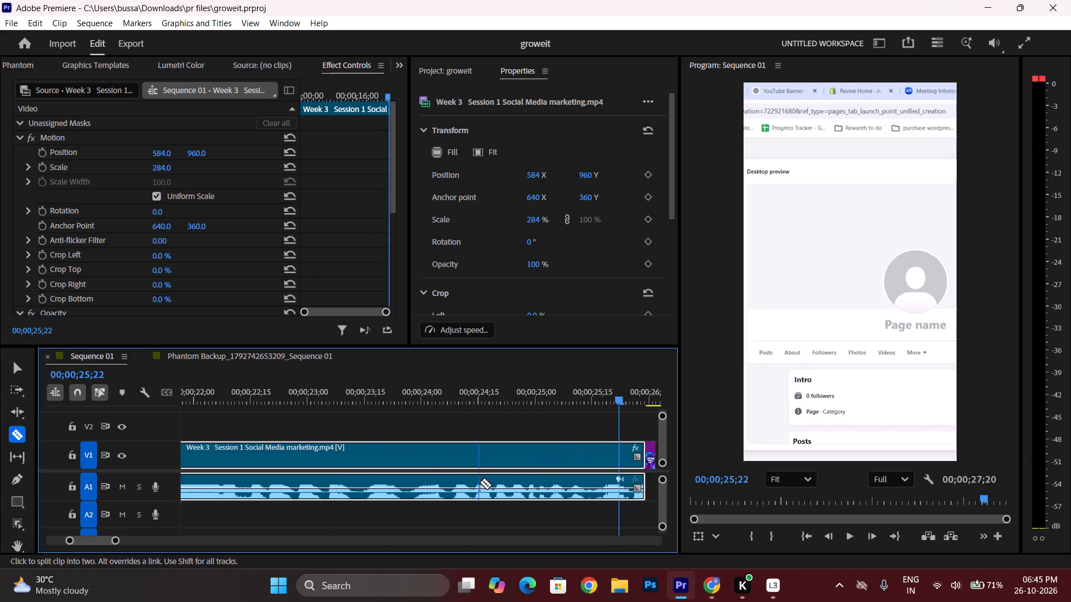
Move the purple "Continue on next part" image clip from track V1 up to V2, keeping its timing.
{"action": "scroll", "coordinate": [480, 482], "scroll_direction": "down", "scroll_amount": 5}
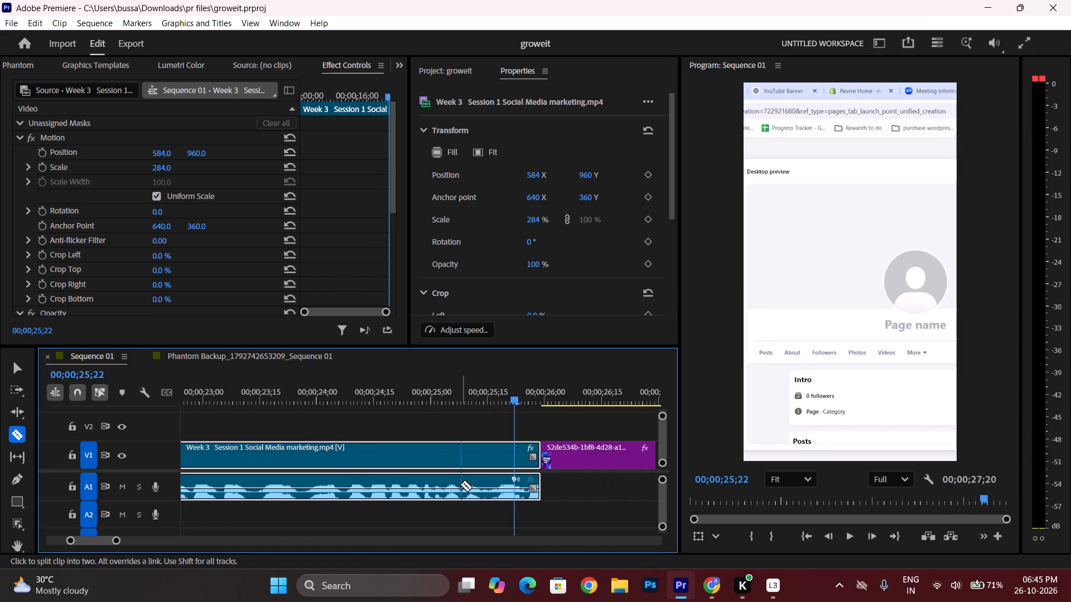
{"action": "key", "text": "v"}
{"action": "left_click_drag", "start_coordinate": [603, 449], "coordinate": [608, 428]}
Extend the end of the Week 3 clip and its audio to a duration of 00;00;40;10.
{"action": "left_click_drag", "start_coordinate": [542, 455], "coordinate": [626, 455]}
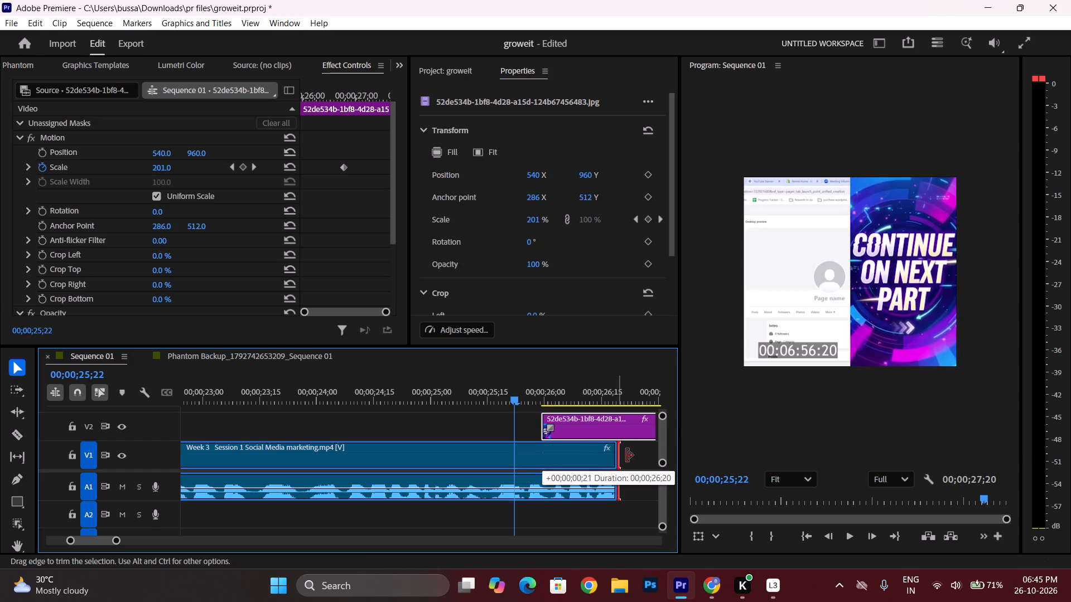
{"action": "left_click_drag", "start_coordinate": [626, 455], "coordinate": [559, 458]}
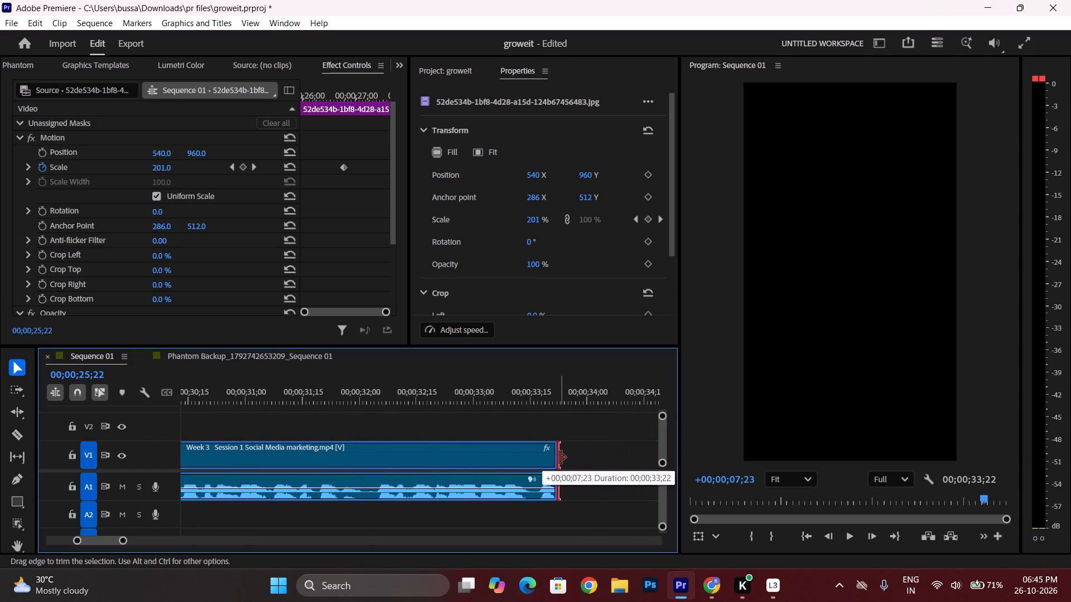
{"action": "left_click_drag", "start_coordinate": [559, 458], "coordinate": [624, 458]}
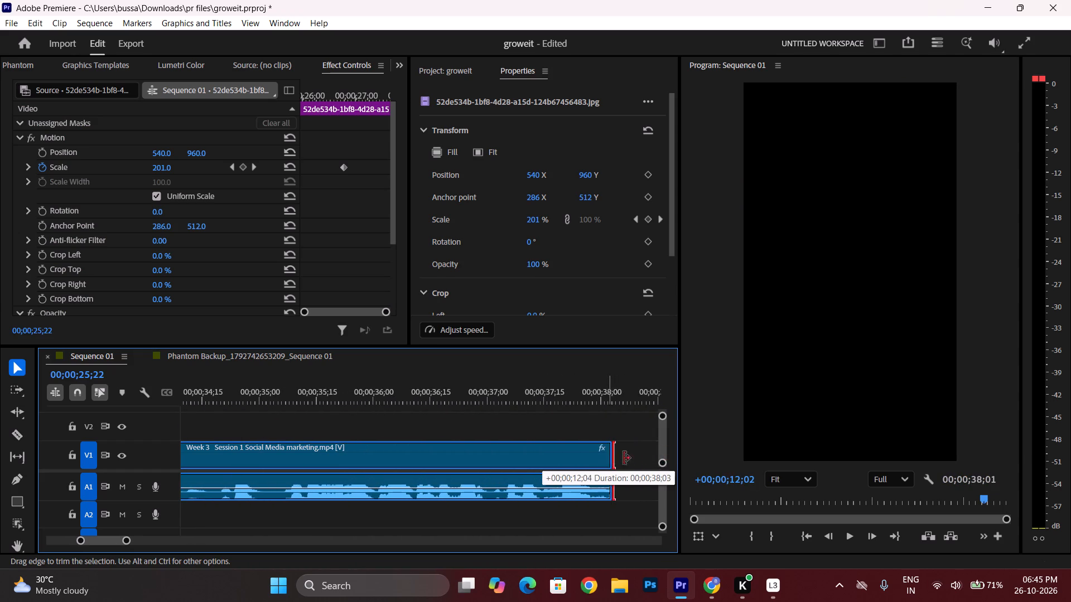
{"action": "left_click_drag", "start_coordinate": [624, 458], "coordinate": [499, 453]}
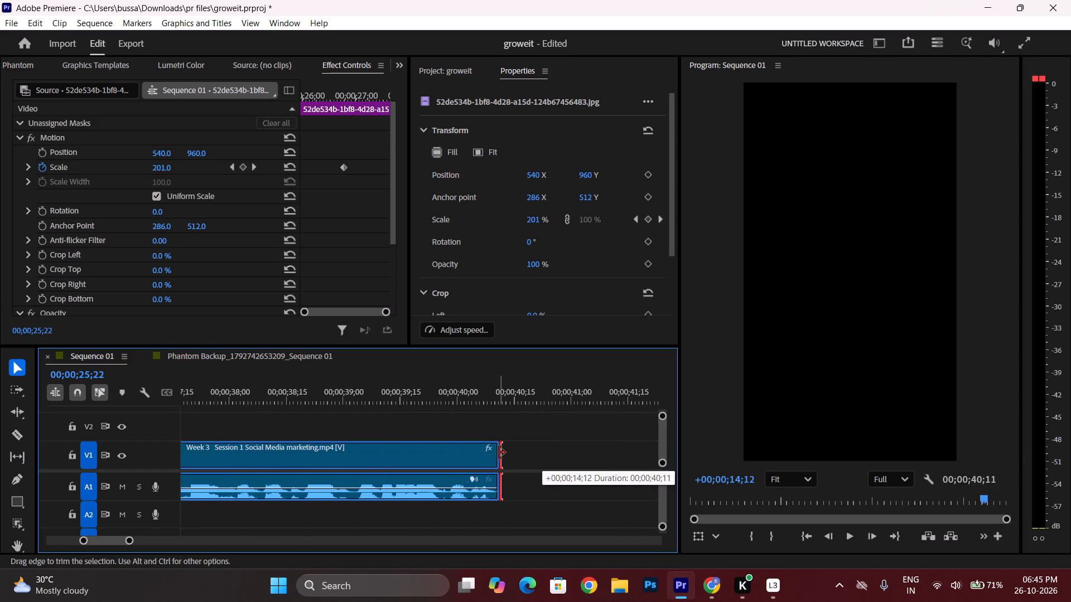
{"action": "left_click_drag", "start_coordinate": [499, 453], "coordinate": [562, 463]}
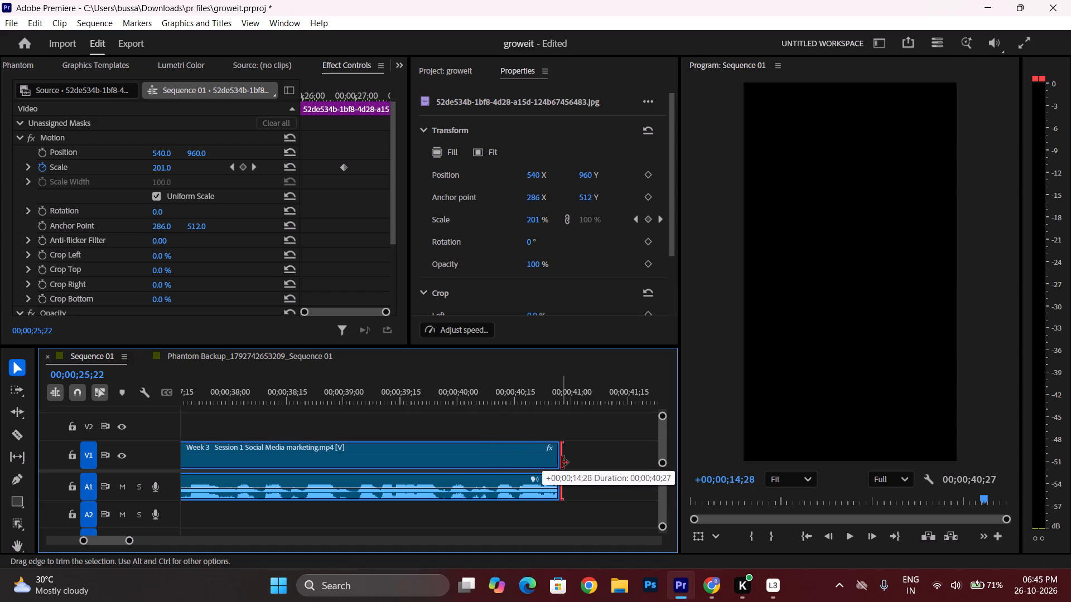
{"action": "left_click_drag", "start_coordinate": [562, 463], "coordinate": [494, 464]}
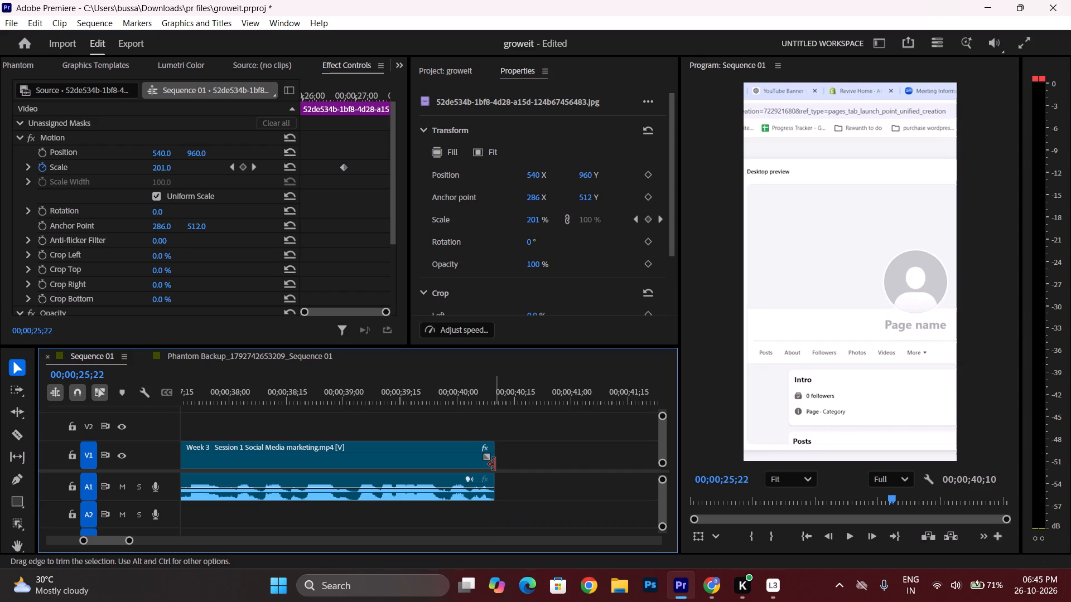
{"action": "left_click", "coordinate": [505, 460]}
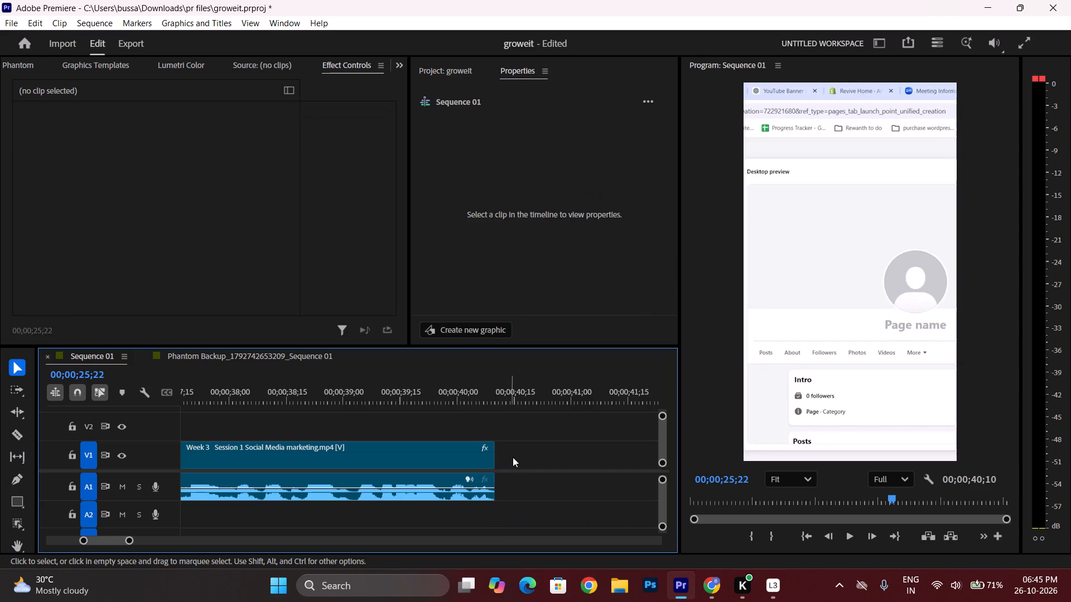
Play Sequence 01 from 00;00;25;22 to about 00;00;29;26 to review the speech, and return the playhead to 00;00;29;09.
{"action": "left_click", "coordinate": [514, 457]}
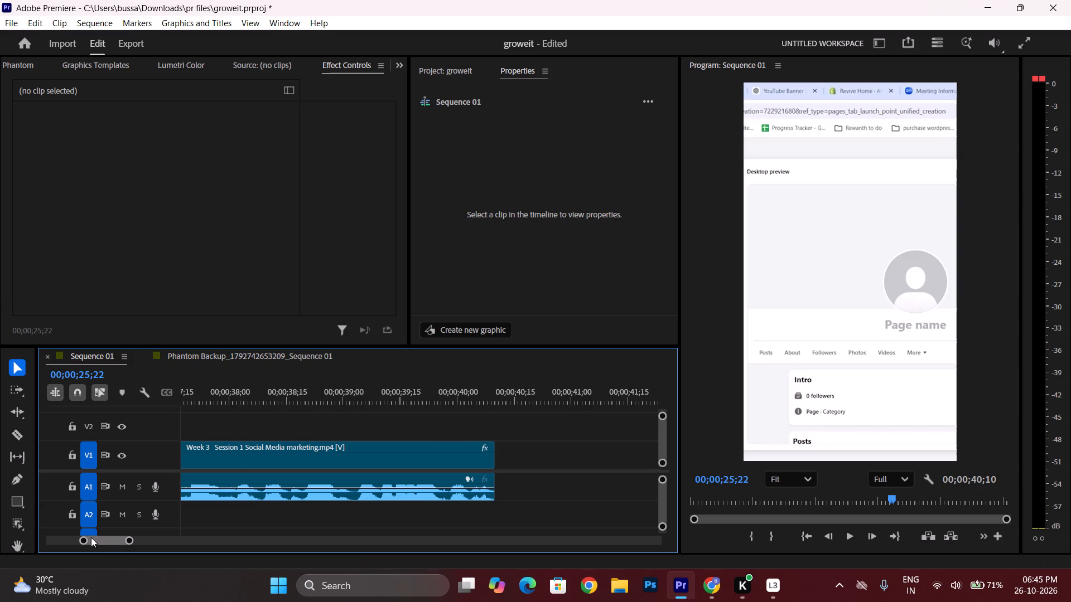
{"action": "left_click_drag", "start_coordinate": [95, 540], "coordinate": [85, 540]}
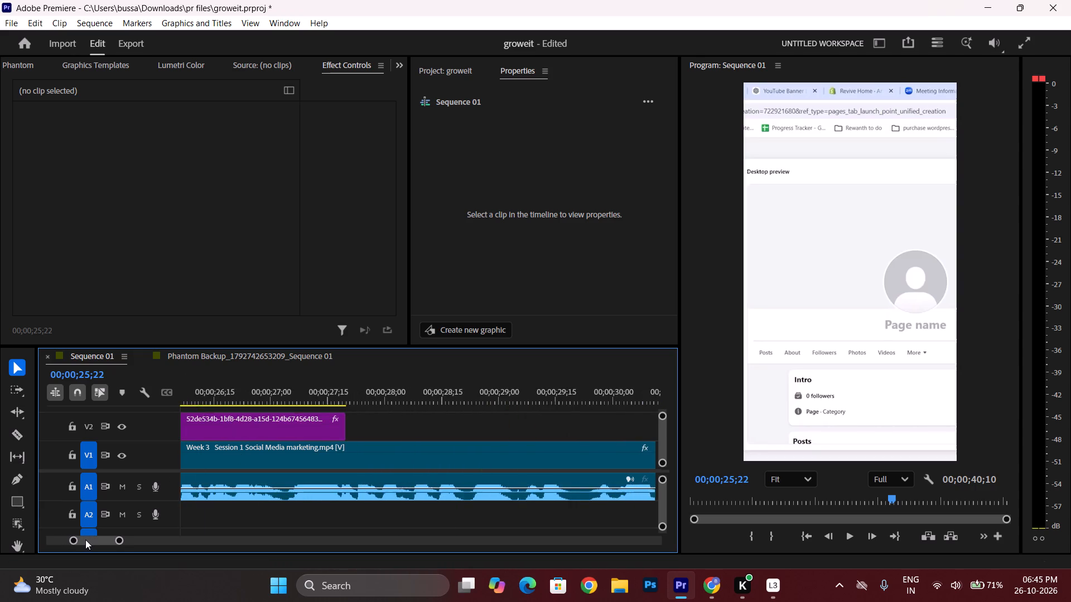
{"action": "left_click_drag", "start_coordinate": [85, 540], "coordinate": [84, 538]}
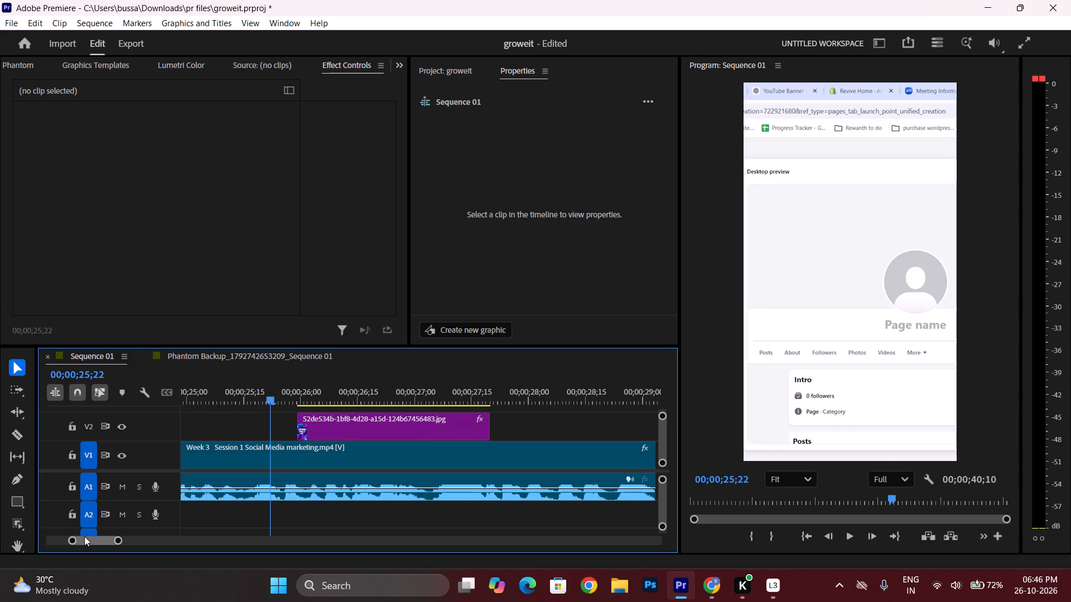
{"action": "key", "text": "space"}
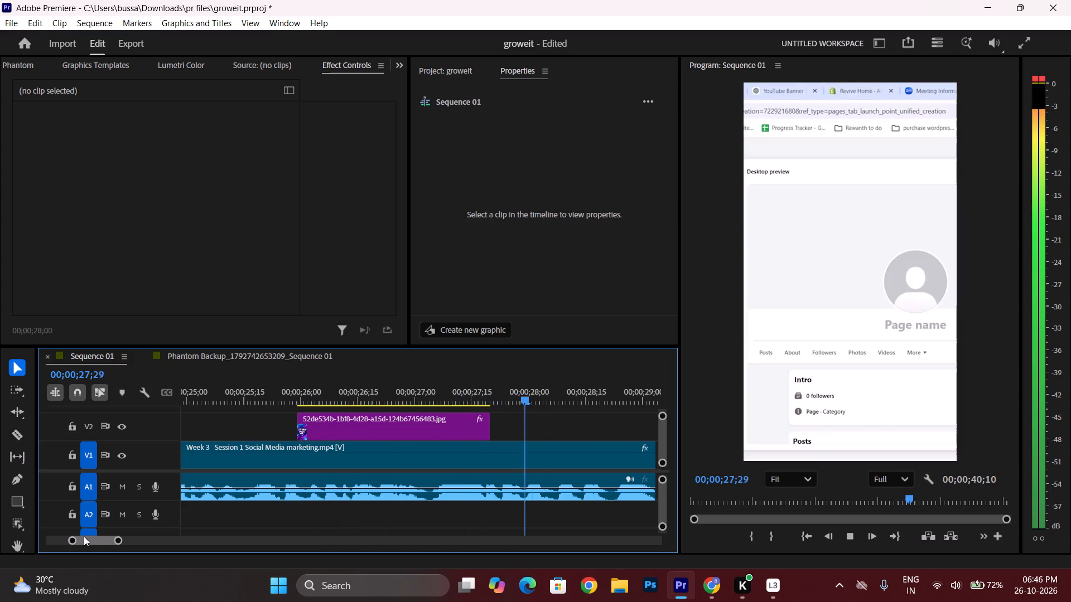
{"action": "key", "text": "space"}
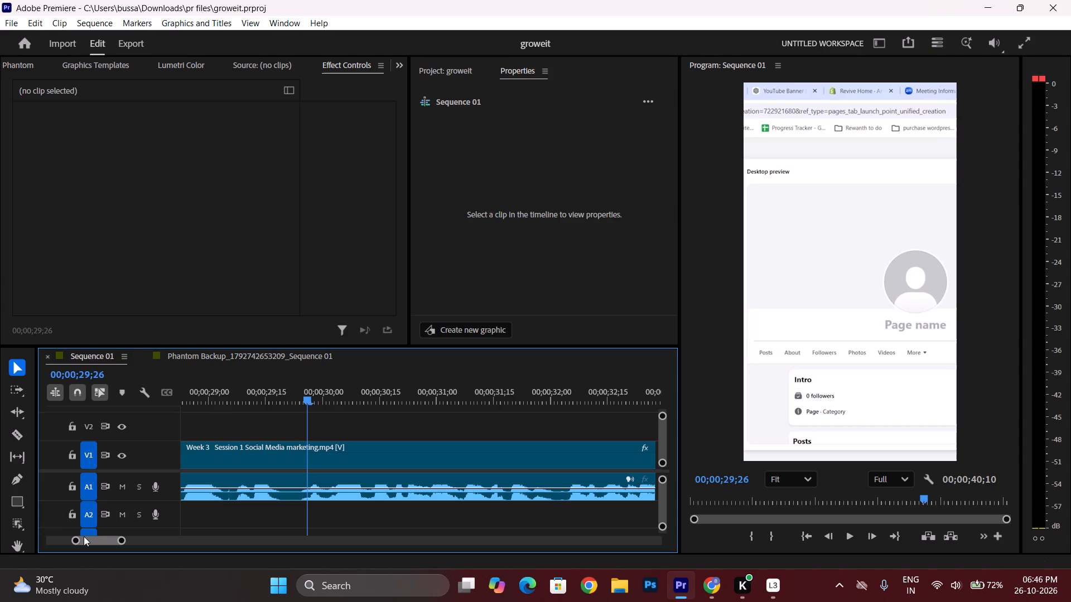
{"action": "left_click", "coordinate": [245, 398]}
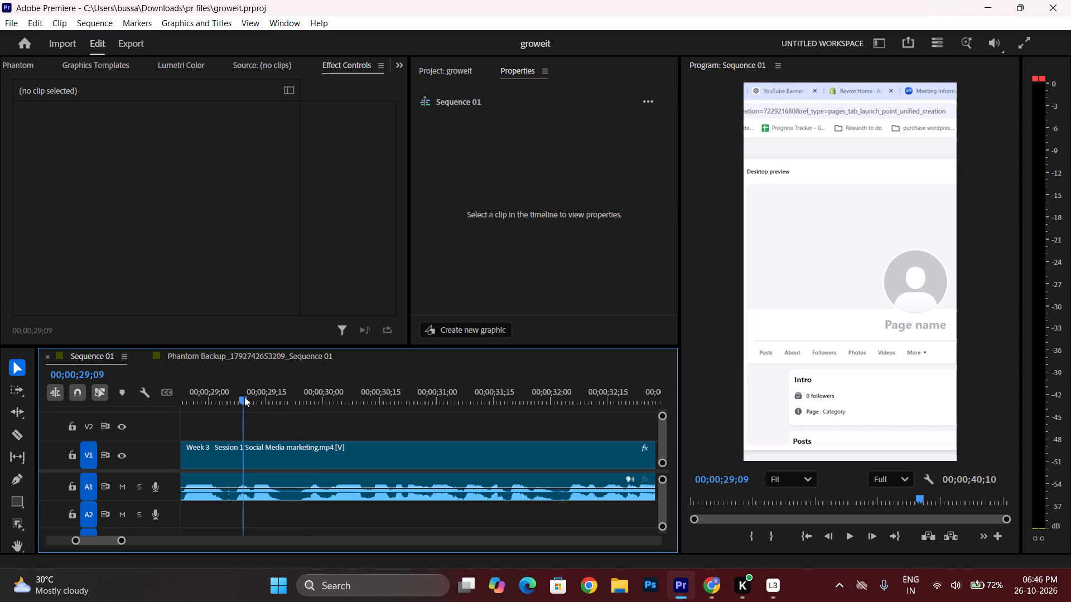
Play the added footage from 00;00;29;09 and extend the Week 3 clip further, to a duration of 00;01;03;10.
{"action": "key", "text": "space"}
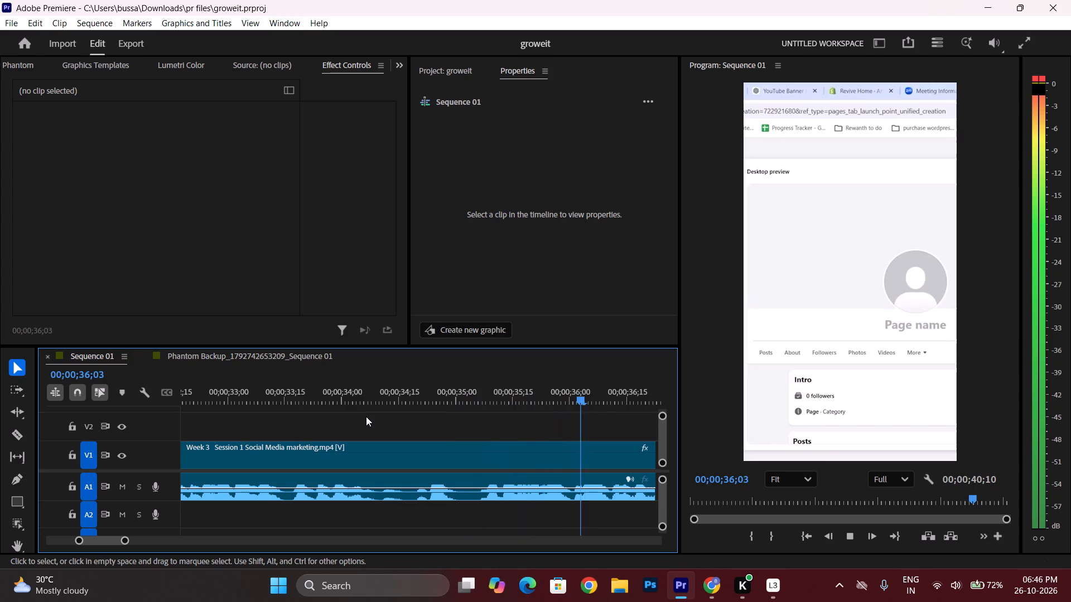
{"action": "key", "text": "c"}
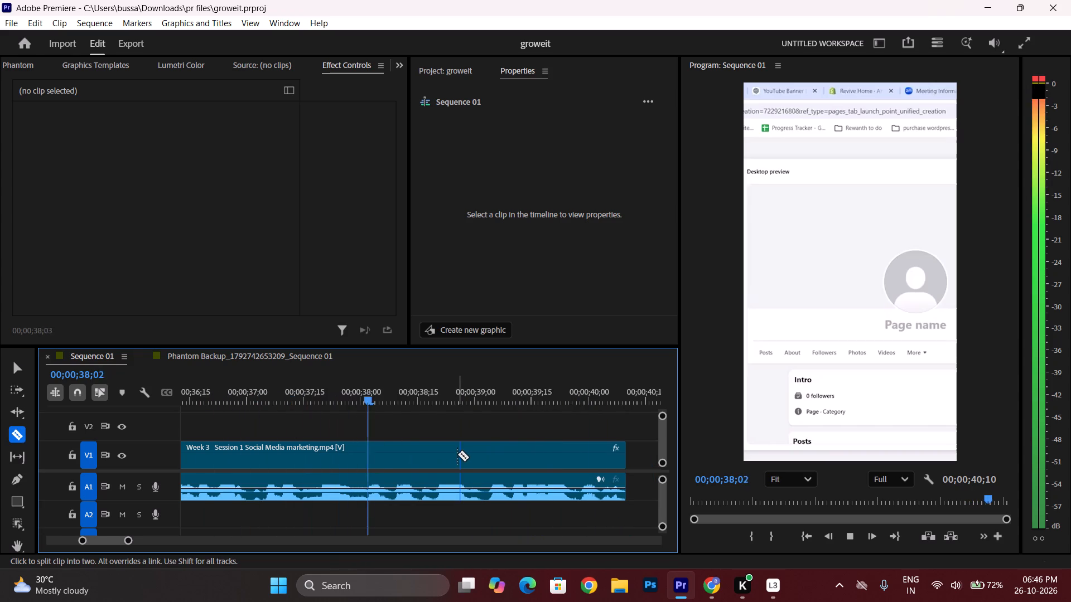
{"action": "key", "text": "v"}
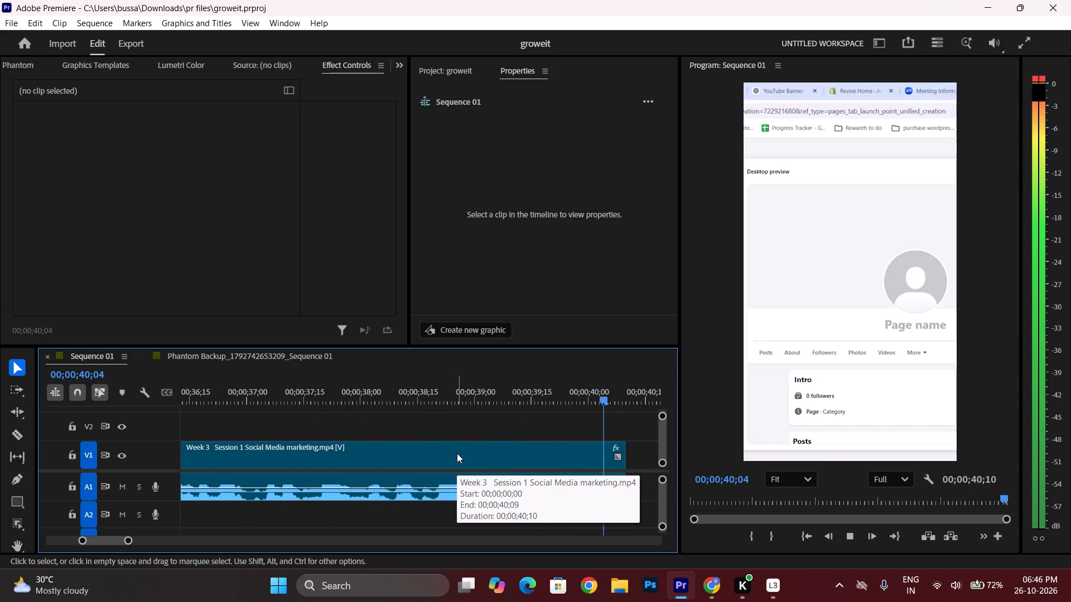
{"action": "key", "text": "space"}
{"action": "key", "text": "space"}
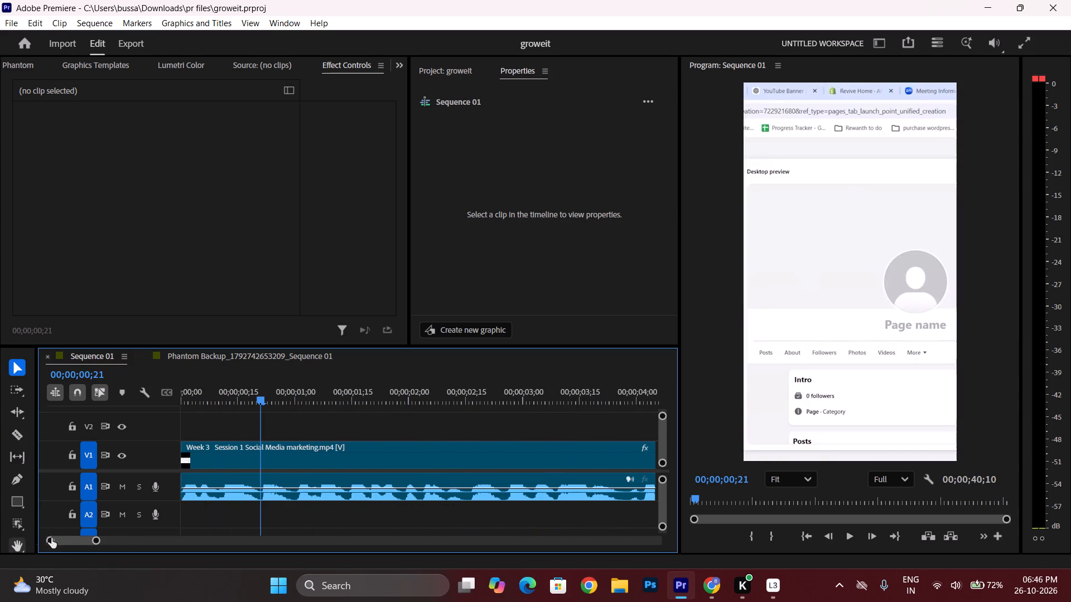
{"action": "left_click_drag", "start_coordinate": [95, 540], "coordinate": [224, 542]}
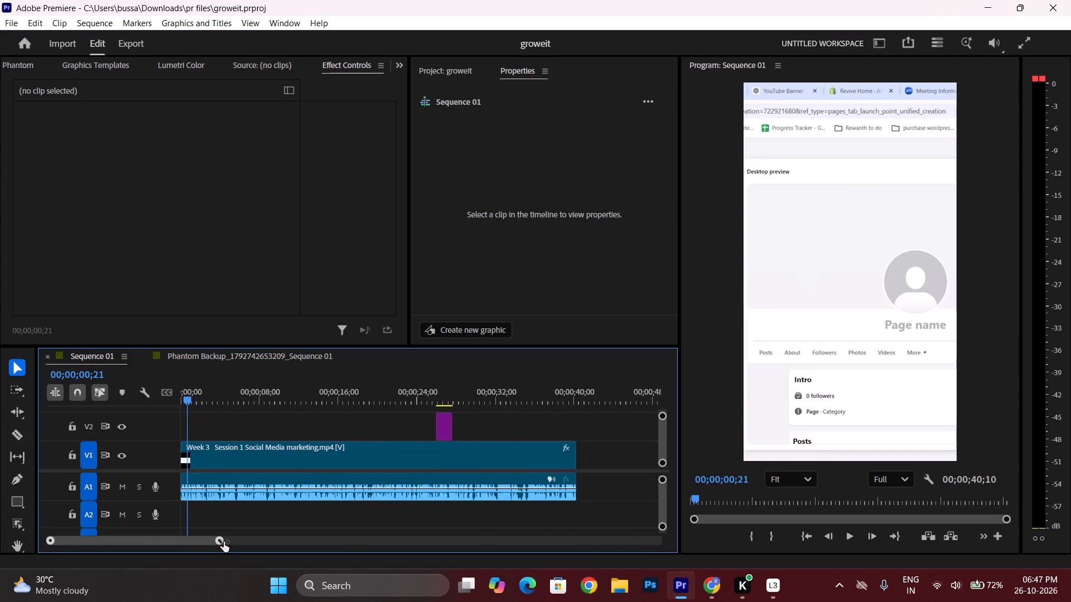
{"action": "left_click_drag", "start_coordinate": [224, 542], "coordinate": [244, 541]}
{"action": "left_click_drag", "start_coordinate": [487, 457], "coordinate": [488, 457]}
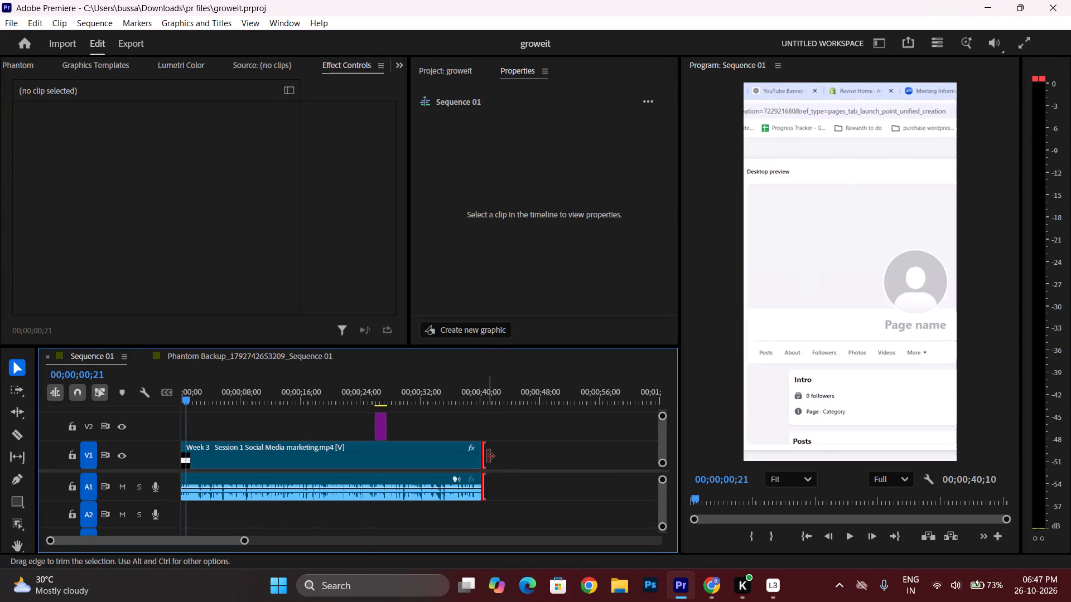
{"action": "left_click_drag", "start_coordinate": [488, 457], "coordinate": [638, 468]}
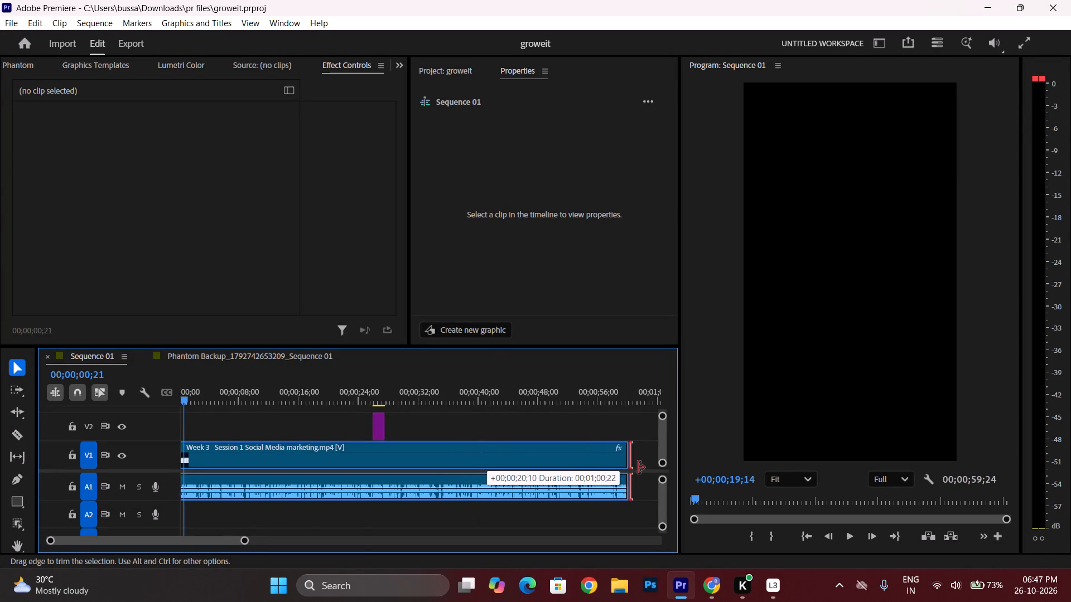
{"action": "left_click_drag", "start_coordinate": [638, 468], "coordinate": [639, 468]}
Play the extended Week 3 footage from 00;00;30;26 to about 00;00;38;21, checking for a suitable ending point.
{"action": "left_click_drag", "start_coordinate": [465, 397], "coordinate": [443, 401]}
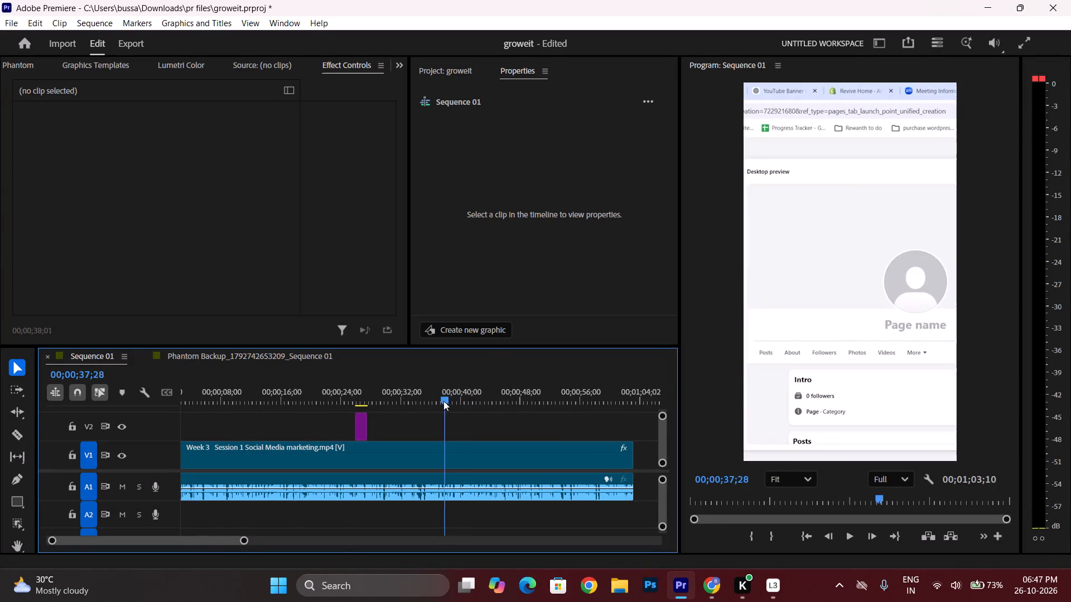
{"action": "left_click_drag", "start_coordinate": [443, 401], "coordinate": [422, 402]}
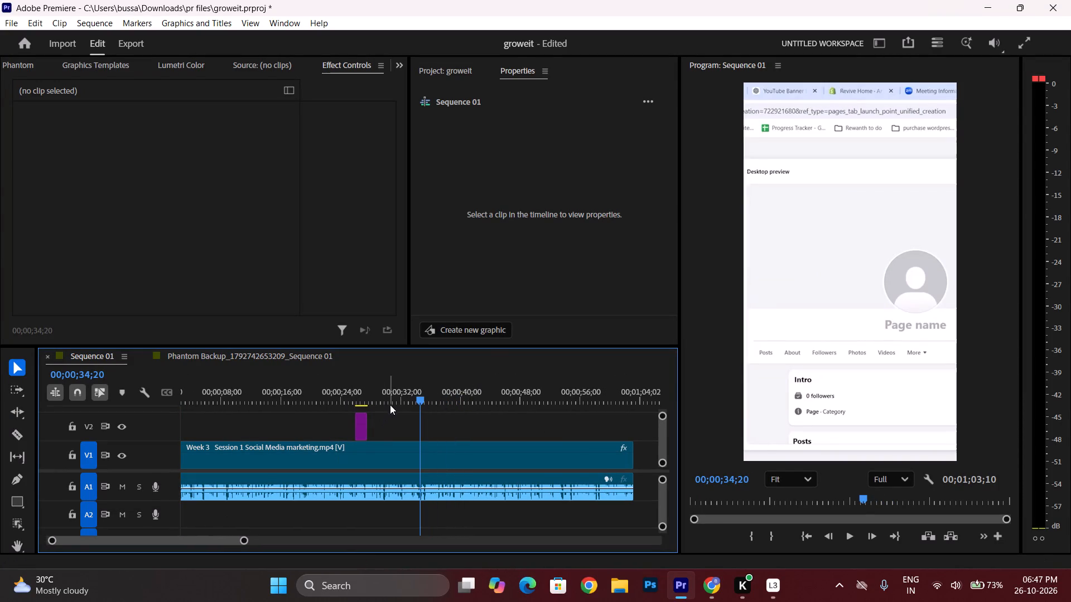
{"action": "left_click", "coordinate": [393, 399]}
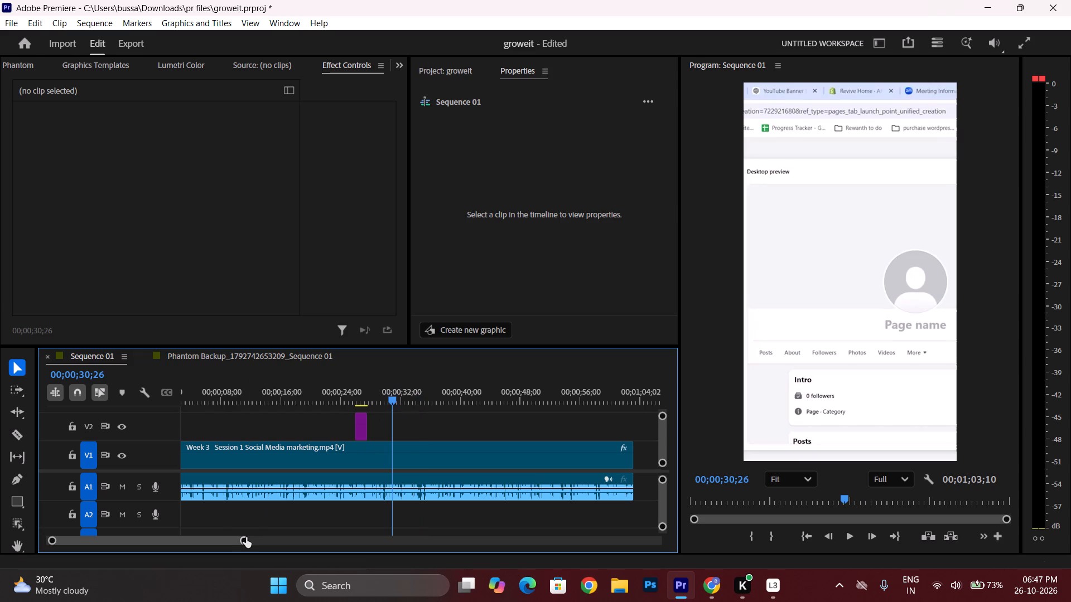
{"action": "key", "text": "space"}
{"action": "left_click_drag", "start_coordinate": [244, 537], "coordinate": [136, 543]}
{"action": "scroll", "coordinate": [343, 483], "scroll_direction": "down", "scroll_amount": 3}
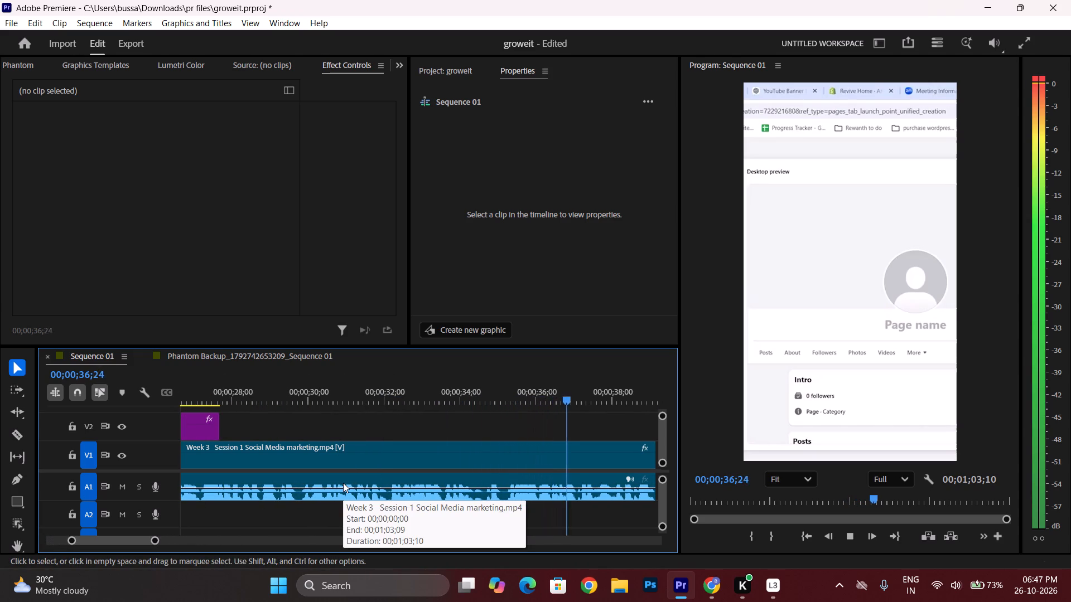
{"action": "key", "text": "space"}
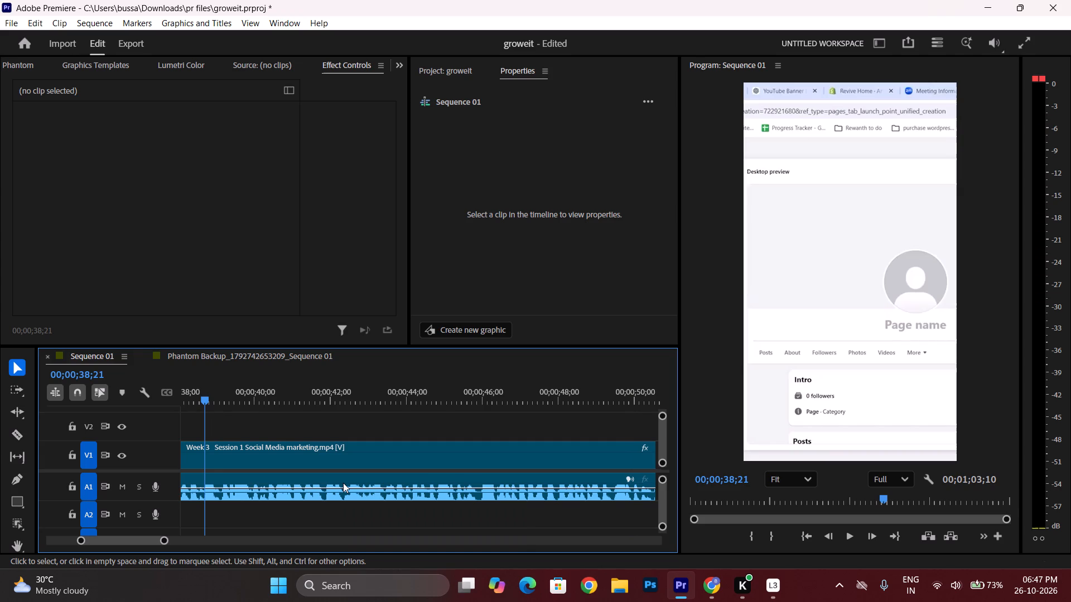
Continue playing from 00;00;38;21 to about 00;01;03;04, following the audio waveform to look for a natural place to end.
{"action": "key", "text": "space"}
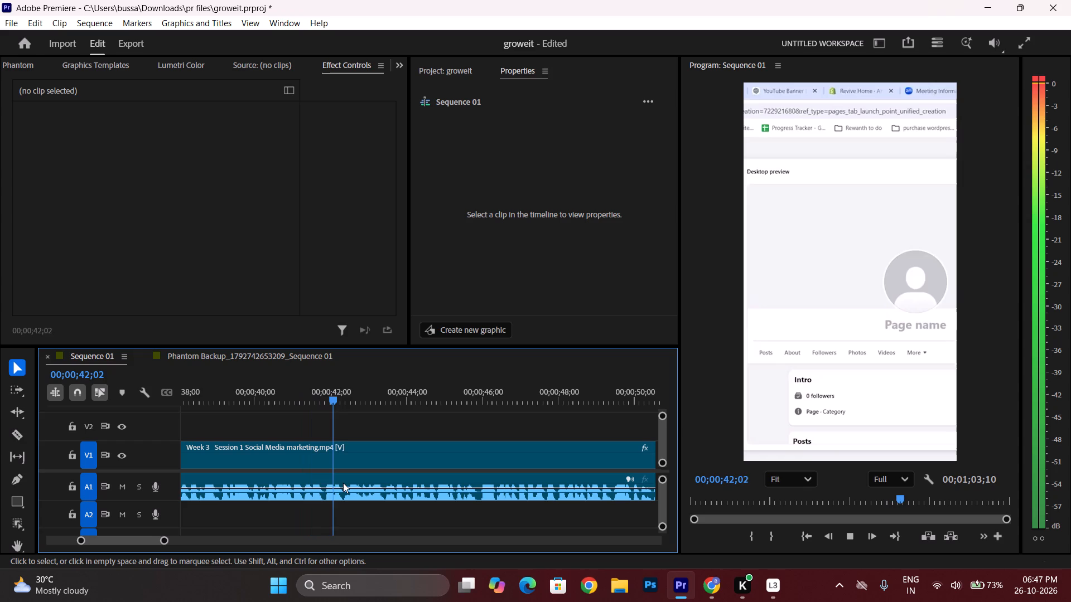
{"action": "key", "text": "c"}
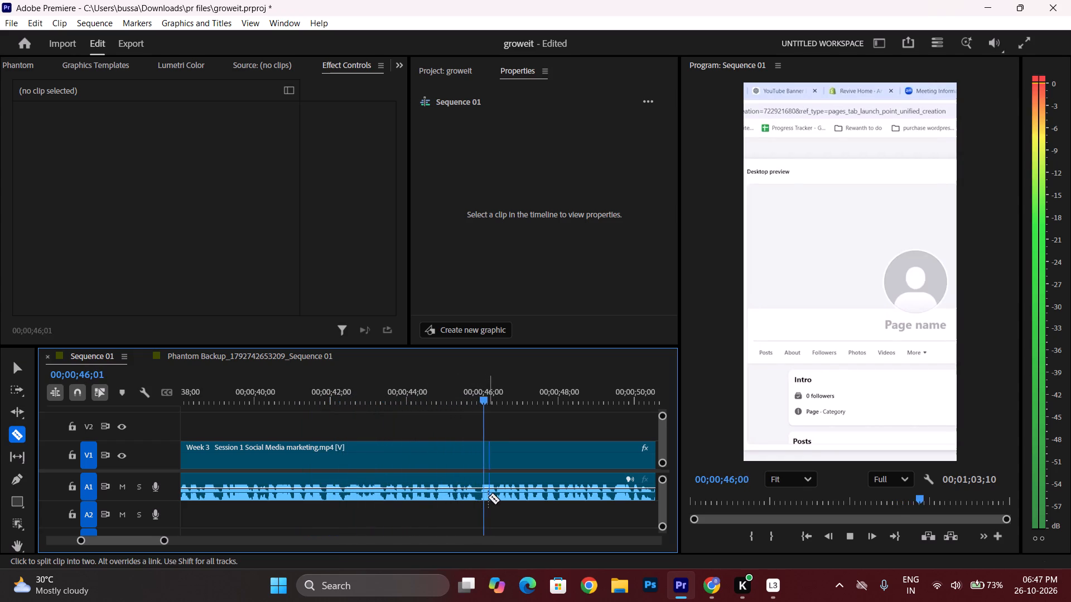
{"action": "scroll", "coordinate": [488, 497], "scroll_direction": "down", "scroll_amount": 5}
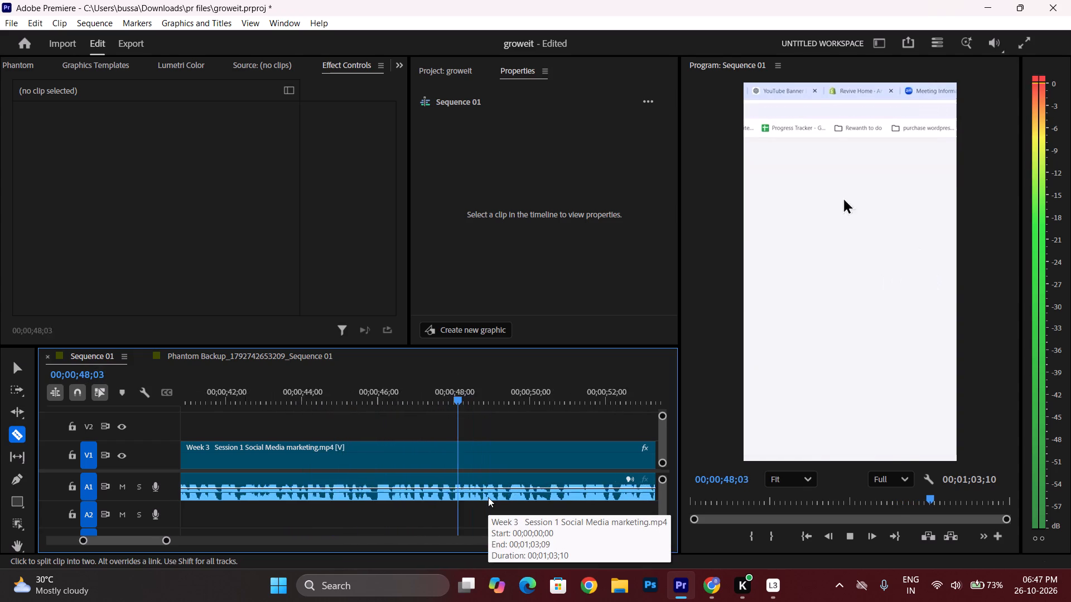
{"action": "scroll", "coordinate": [488, 497], "scroll_direction": "down", "scroll_amount": 3}
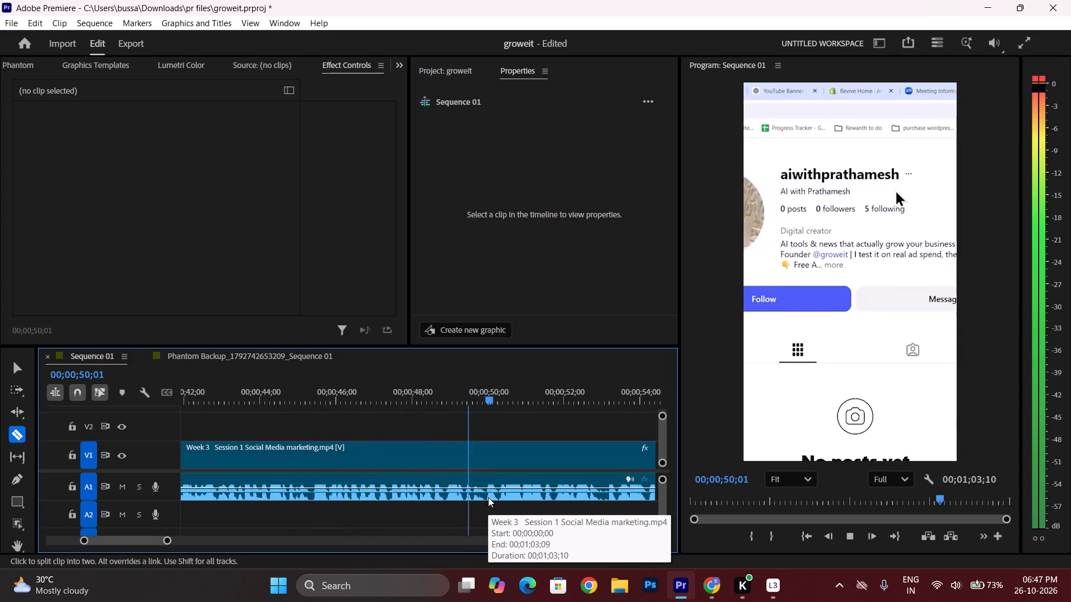
{"action": "scroll", "coordinate": [488, 497], "scroll_direction": "down", "scroll_amount": 5}
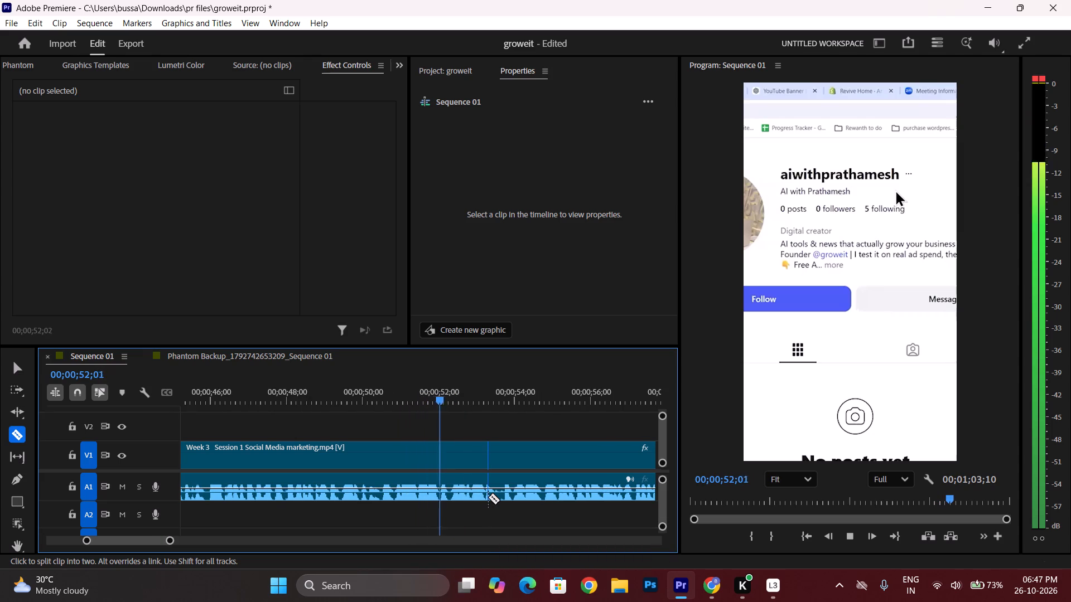
{"action": "scroll", "coordinate": [488, 497], "scroll_direction": "down", "scroll_amount": 3}
{"action": "scroll", "coordinate": [488, 497], "scroll_direction": "up", "scroll_amount": 1}
{"action": "scroll", "coordinate": [488, 497], "scroll_direction": "down", "scroll_amount": 3}
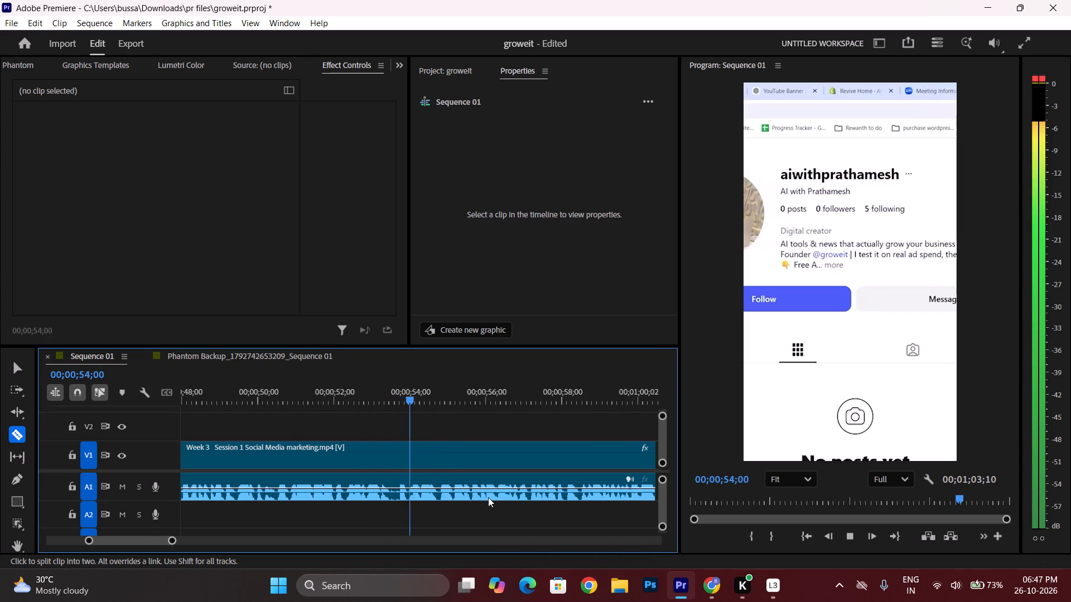
{"action": "scroll", "coordinate": [488, 497], "scroll_direction": "down", "scroll_amount": 2}
{"action": "scroll", "coordinate": [418, 490], "scroll_direction": "down", "scroll_amount": 2}
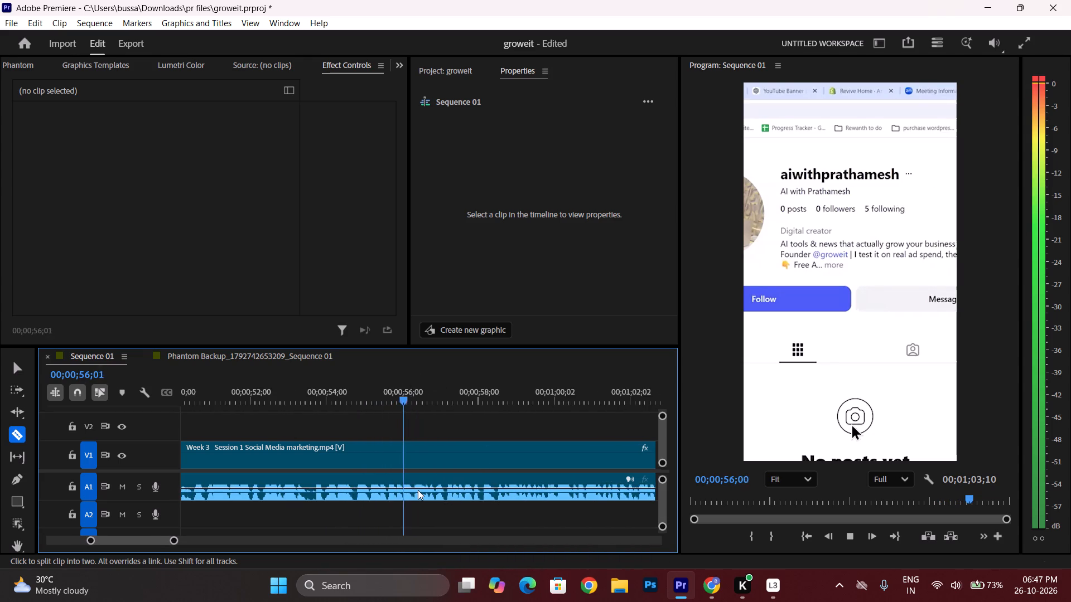
{"action": "scroll", "coordinate": [418, 490], "scroll_direction": "down", "scroll_amount": 3}
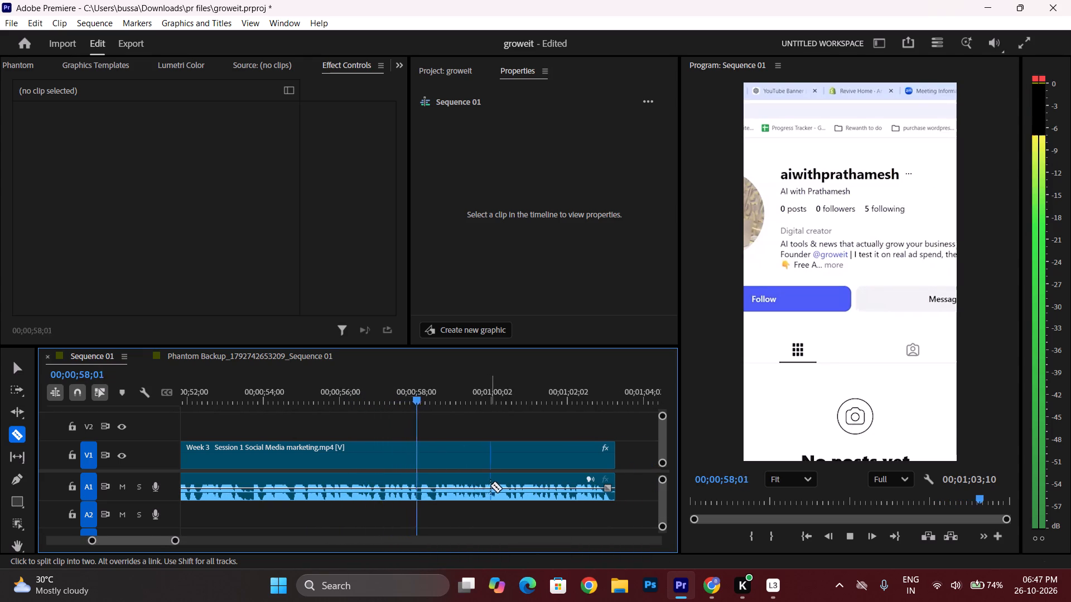
{"action": "scroll", "coordinate": [553, 492], "scroll_direction": "down", "scroll_amount": 3}
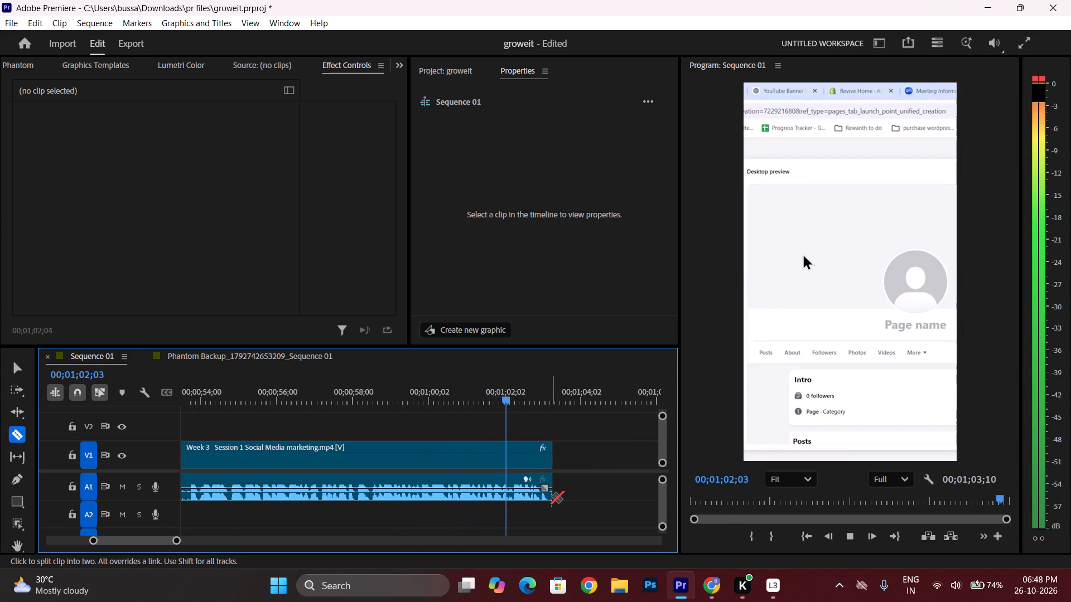
{"action": "key", "text": "space"}
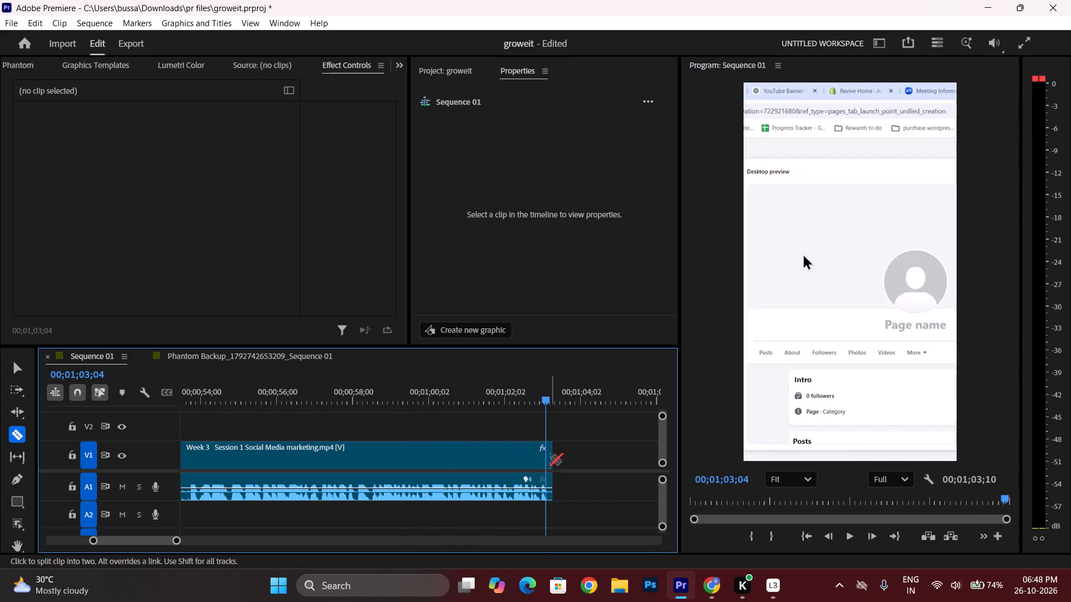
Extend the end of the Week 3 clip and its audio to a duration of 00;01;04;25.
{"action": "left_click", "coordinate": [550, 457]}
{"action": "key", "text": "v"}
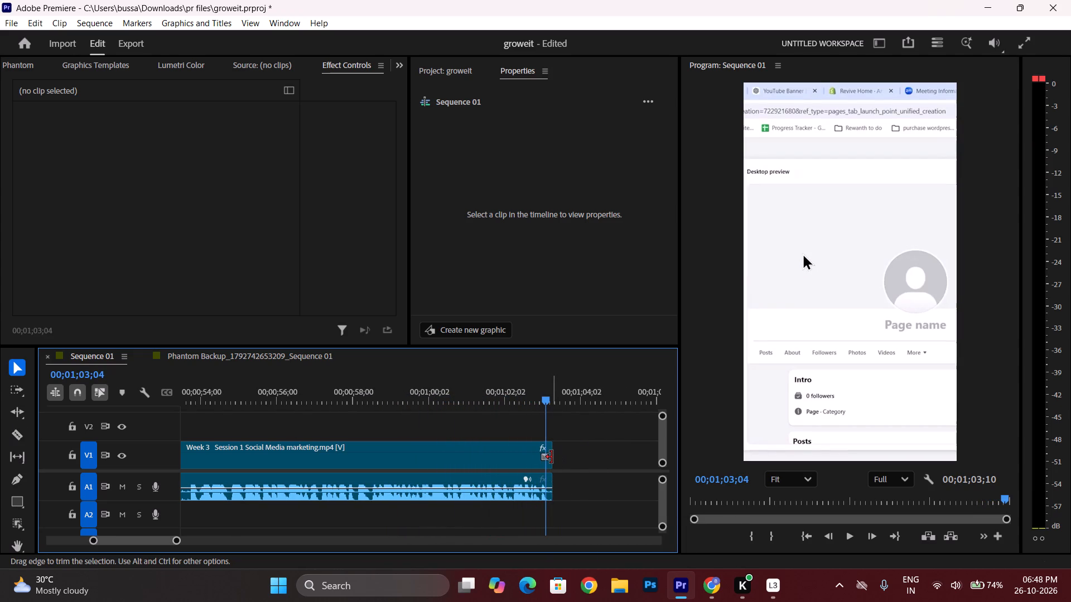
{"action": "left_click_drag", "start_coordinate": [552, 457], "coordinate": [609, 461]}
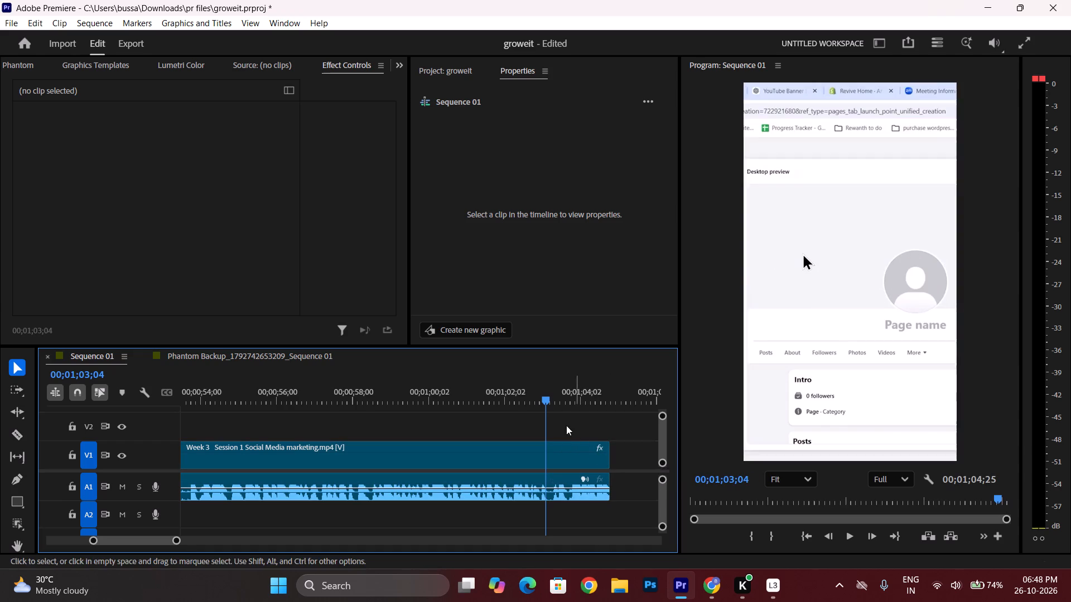
Replay the last seconds of the Week 3 clip, between about 00;01;02;10 and 00;01;04;06, to locate the exact cut point.
{"action": "left_click", "coordinate": [523, 395]}
{"action": "key", "text": "space"}
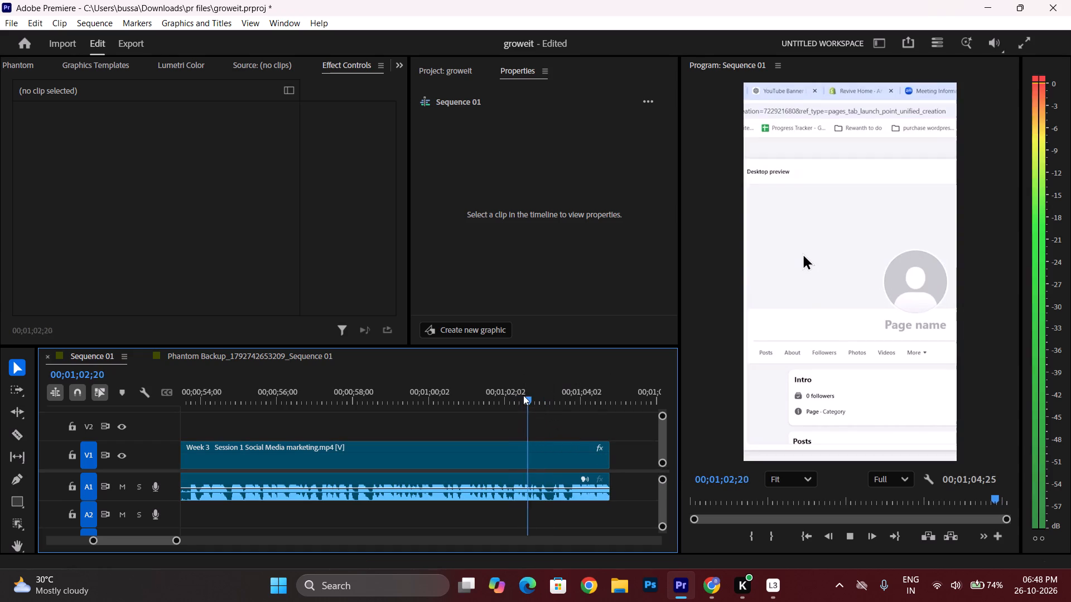
{"action": "key", "text": "space"}
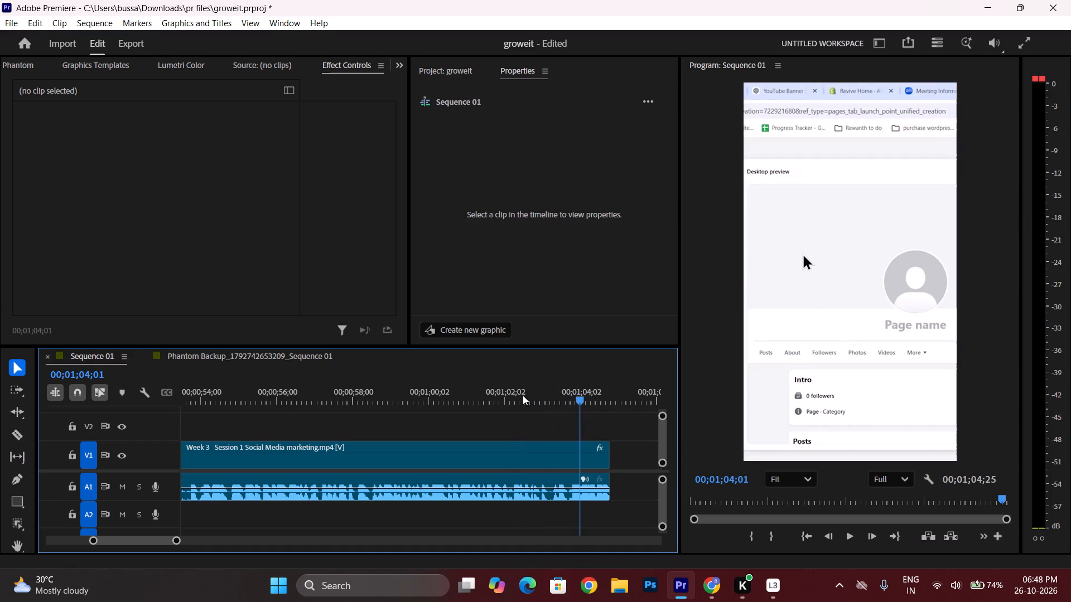
{"action": "left_click", "coordinate": [551, 401]}
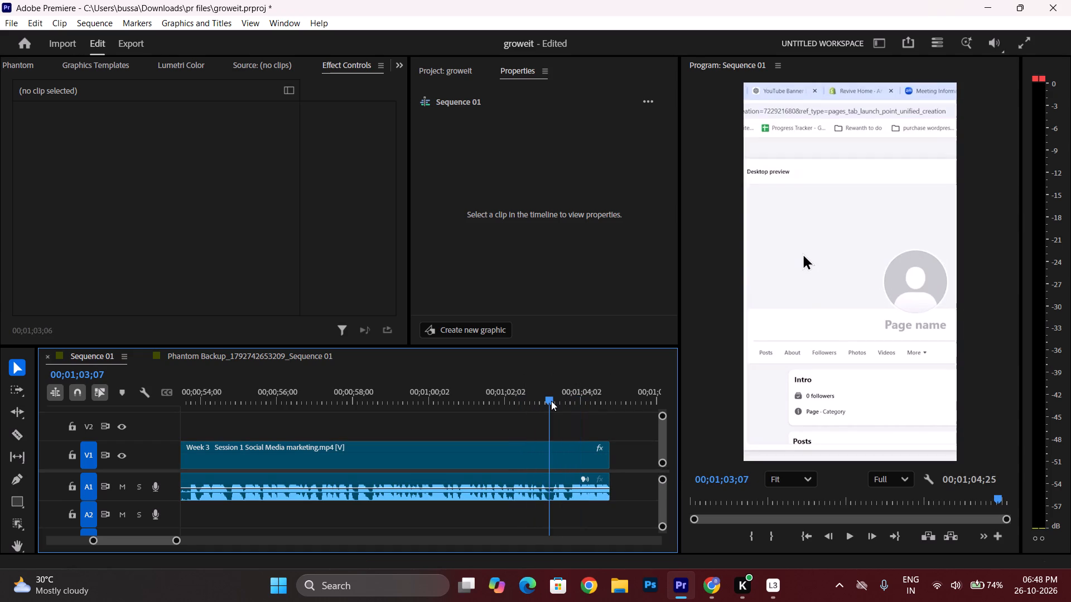
{"action": "key", "text": "space"}
{"action": "key", "text": "space"}
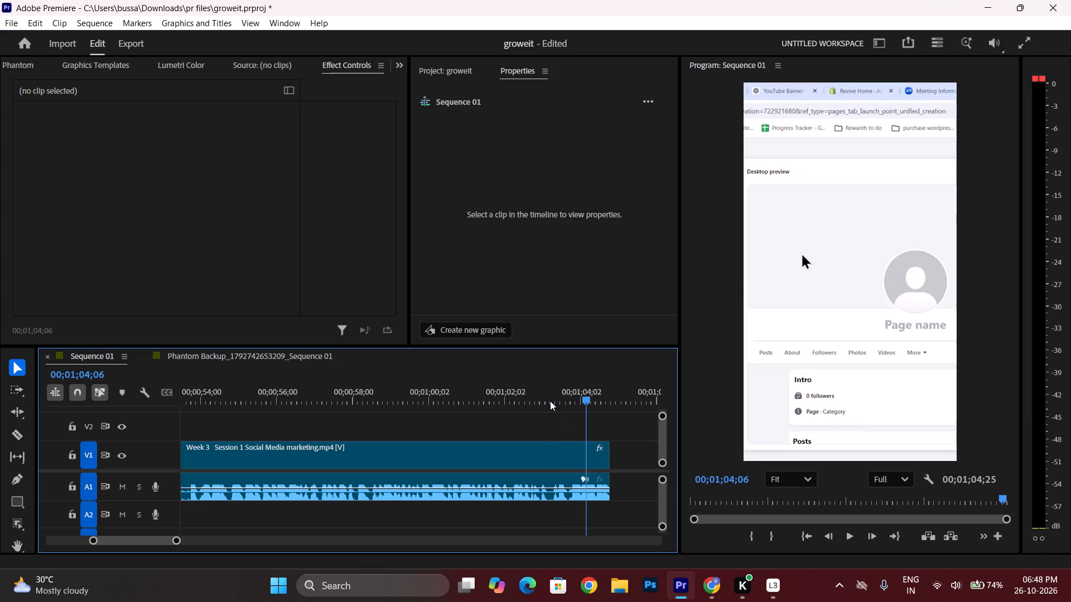
{"action": "key", "text": "c"}
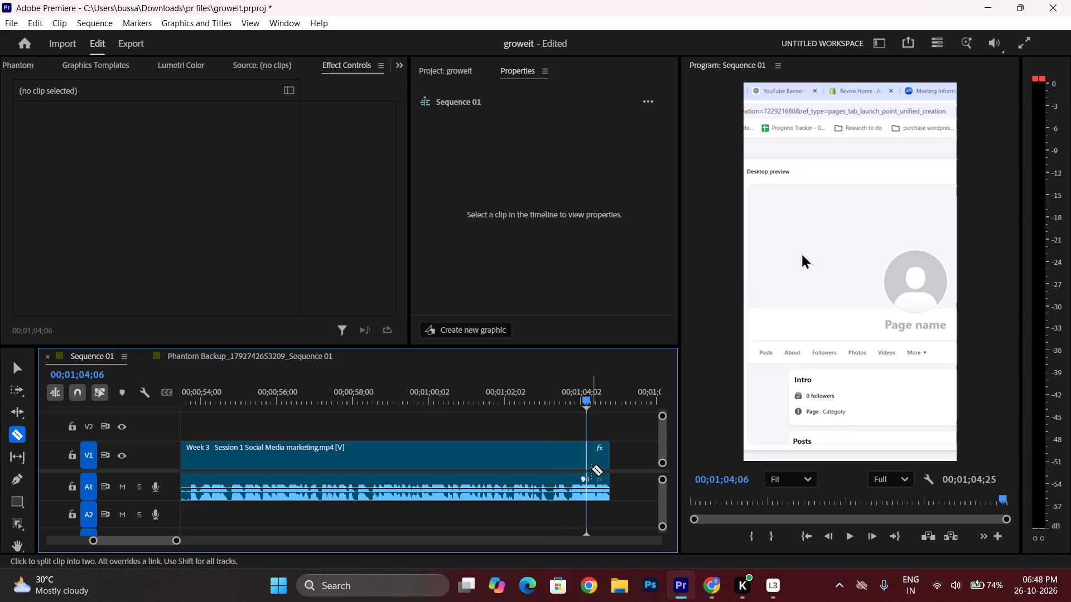
{"action": "left_click", "coordinate": [516, 398]}
{"action": "key", "text": "space"}
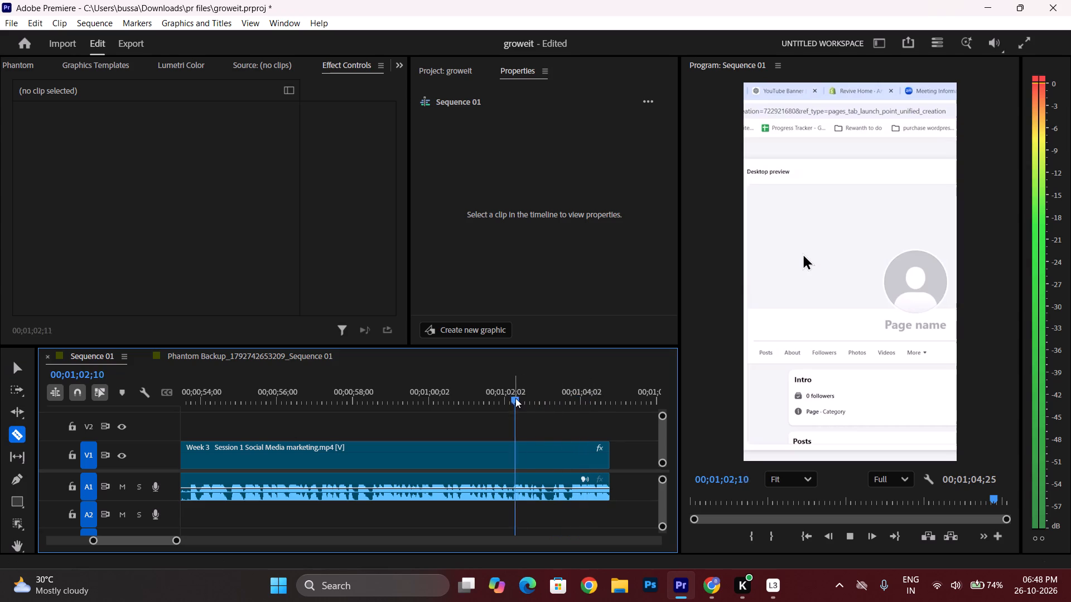
{"action": "key", "text": "space"}
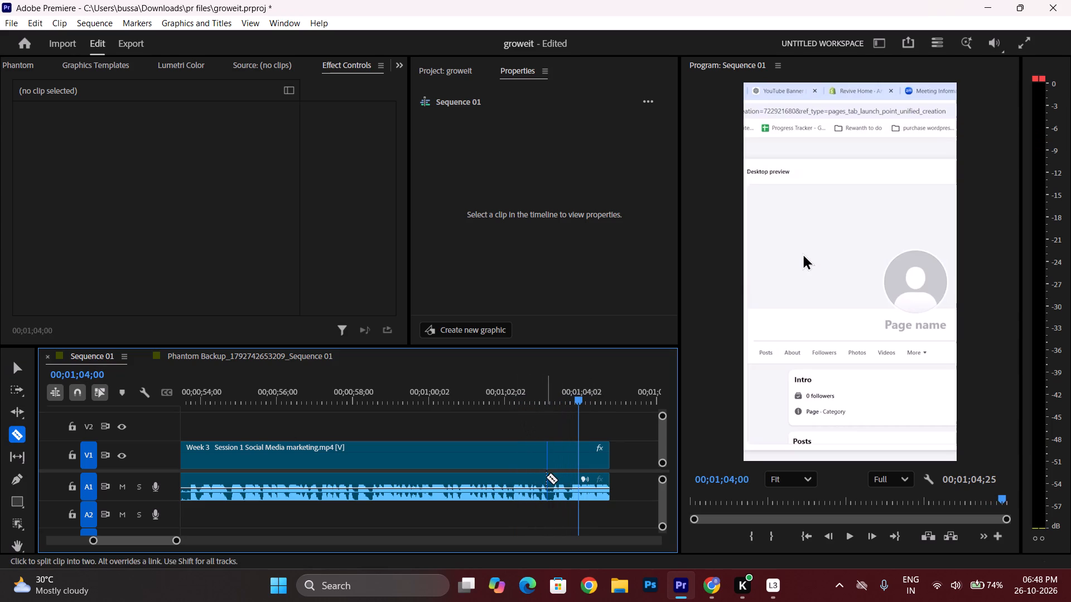
Split the Week 3 clip and its audio at 00;01;03;07 and delete the piece after the cut.
{"action": "left_click", "coordinate": [549, 478]}
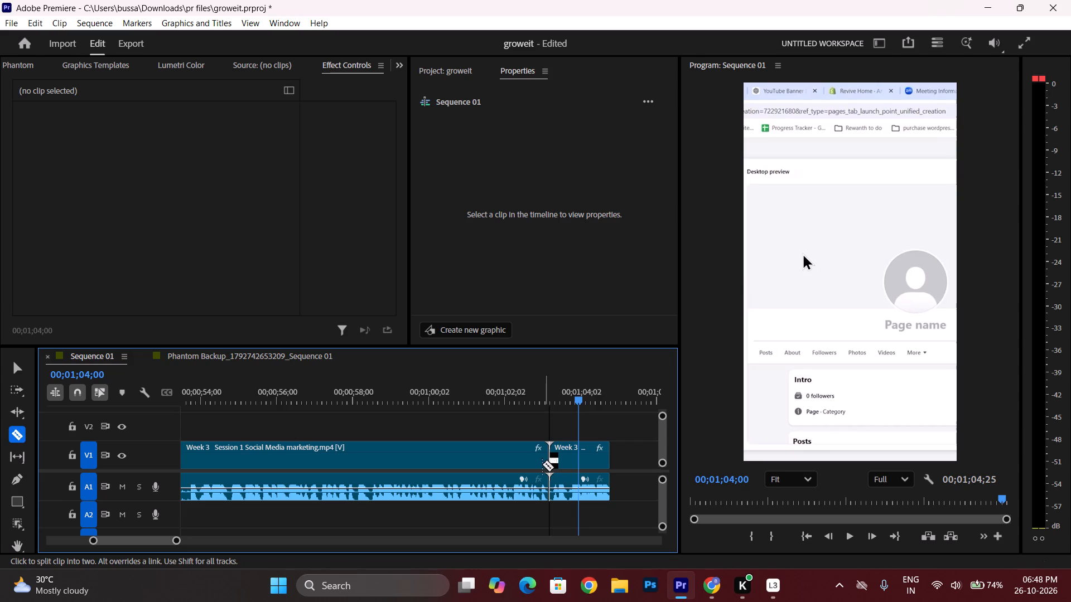
{"action": "key", "text": "v"}
{"action": "left_click", "coordinate": [570, 460]}
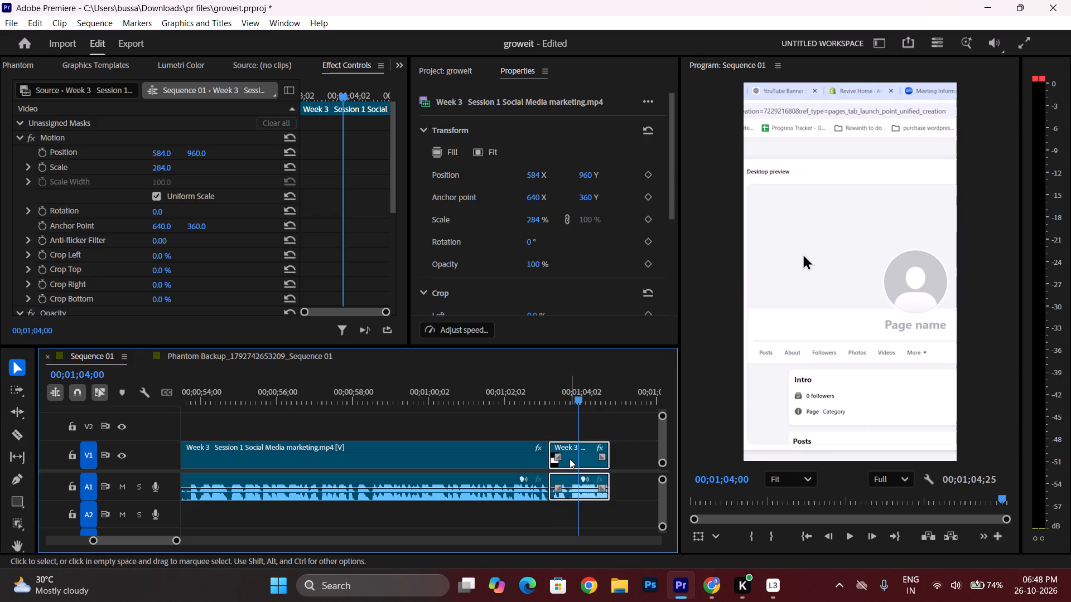
{"action": "key", "text": "BackSpace"}
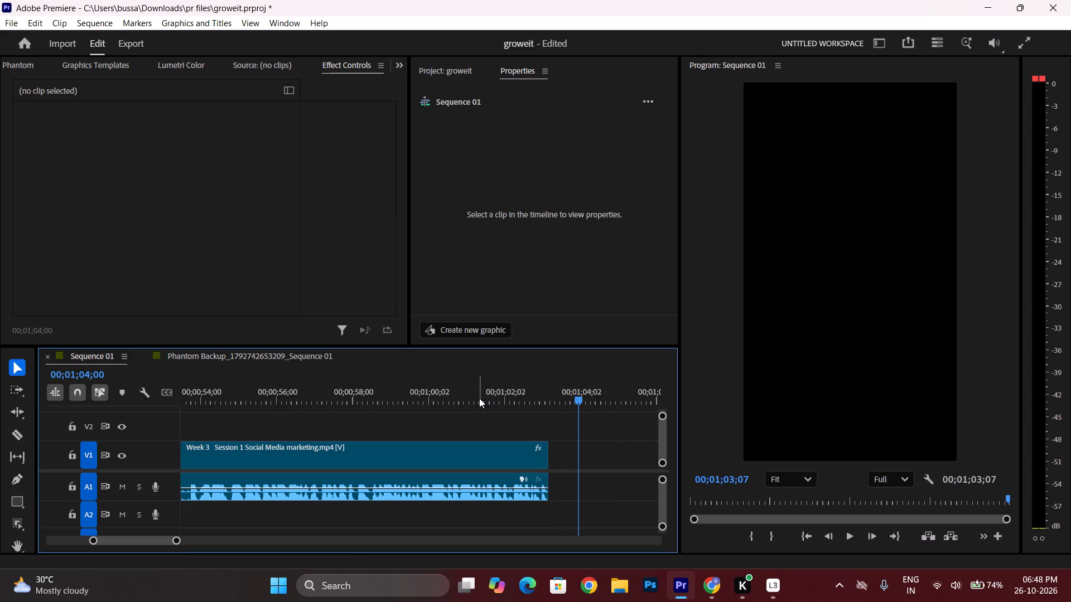
{"action": "left_click_drag", "start_coordinate": [479, 398], "coordinate": [56, 373]}
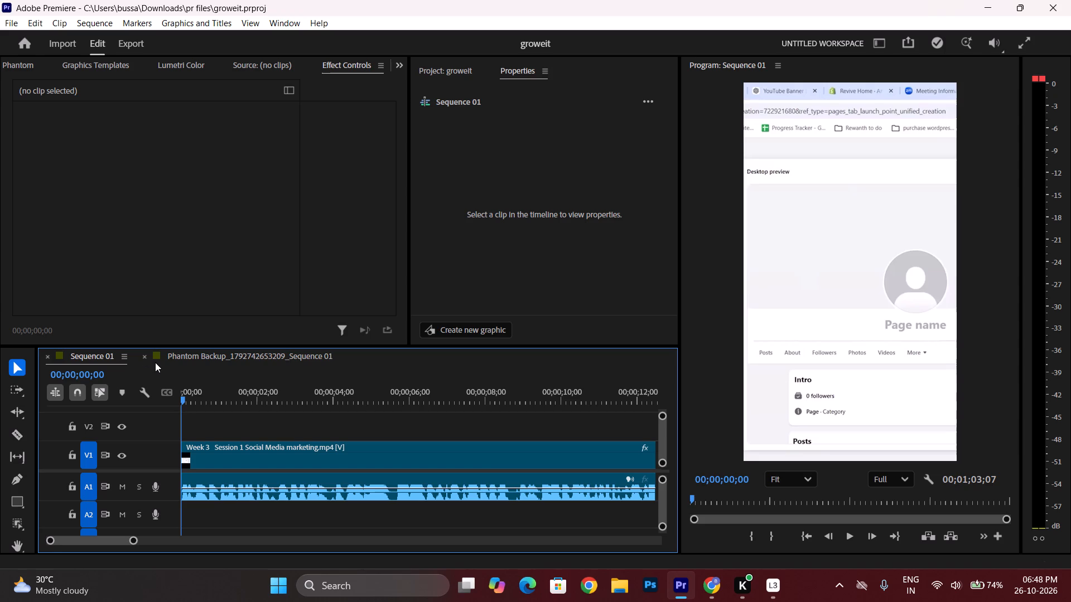
{"action": "left_click", "coordinate": [147, 358]}
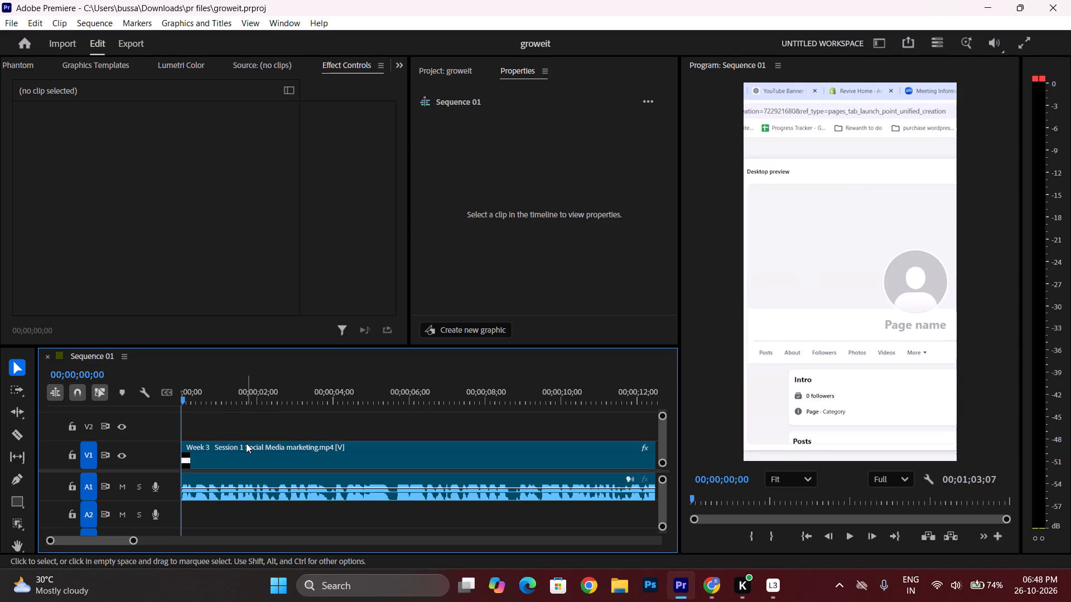
Analyze Sequence 01's audio with Phantom's Silence Remover and remove the silences, using Delete Silence applied to Video & Audio.
{"action": "left_click", "coordinate": [26, 66]}
{"action": "left_click", "coordinate": [47, 210]}
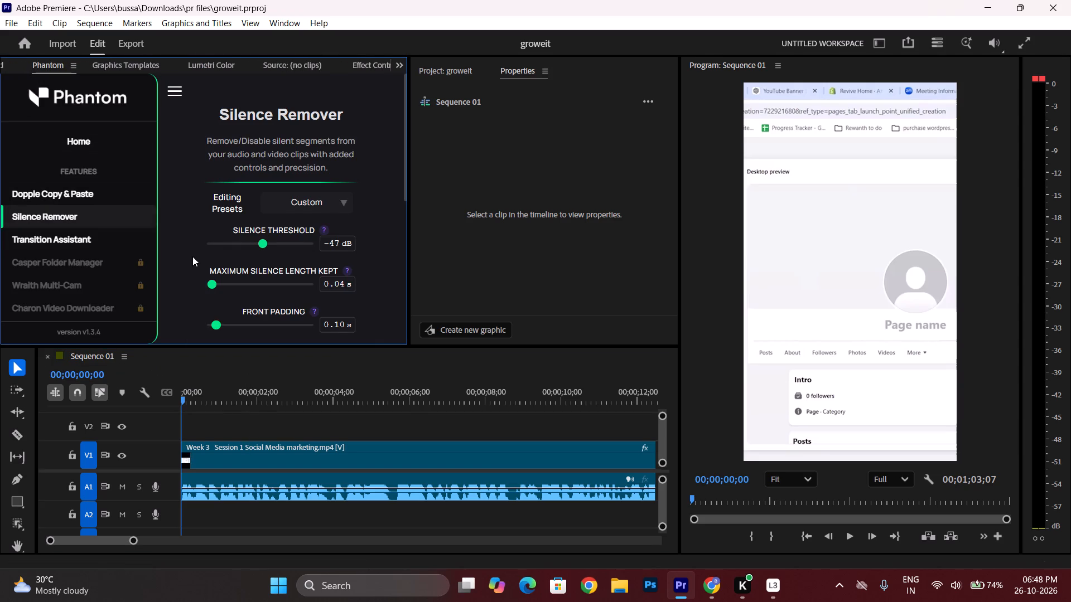
{"action": "scroll", "coordinate": [170, 268], "scroll_direction": "up", "scroll_amount": 1}
{"action": "scroll", "coordinate": [207, 274], "scroll_direction": "down", "scroll_amount": 4}
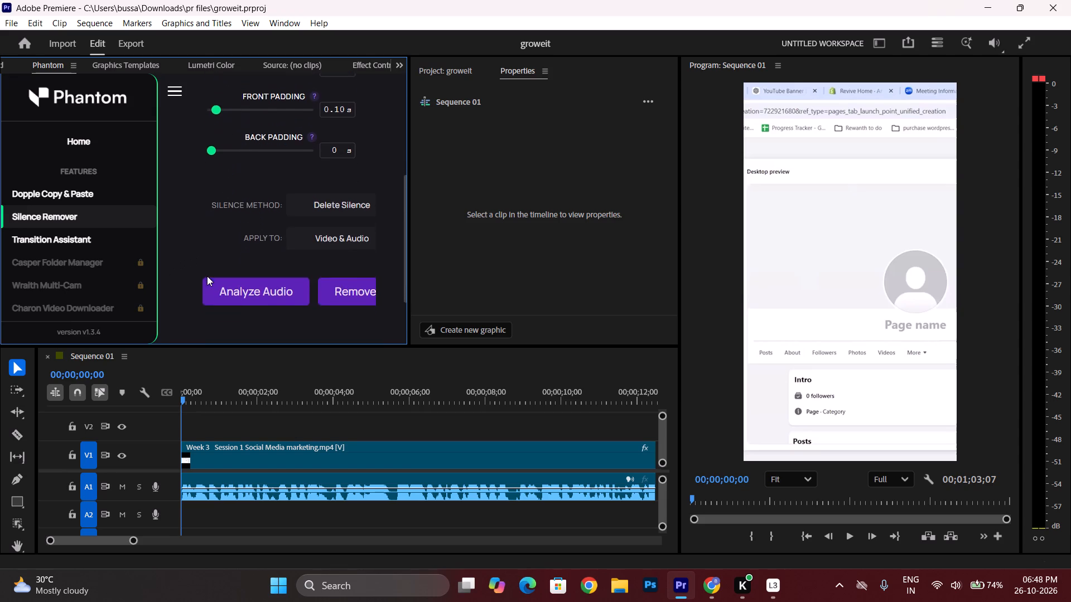
{"action": "left_click", "coordinate": [233, 234]}
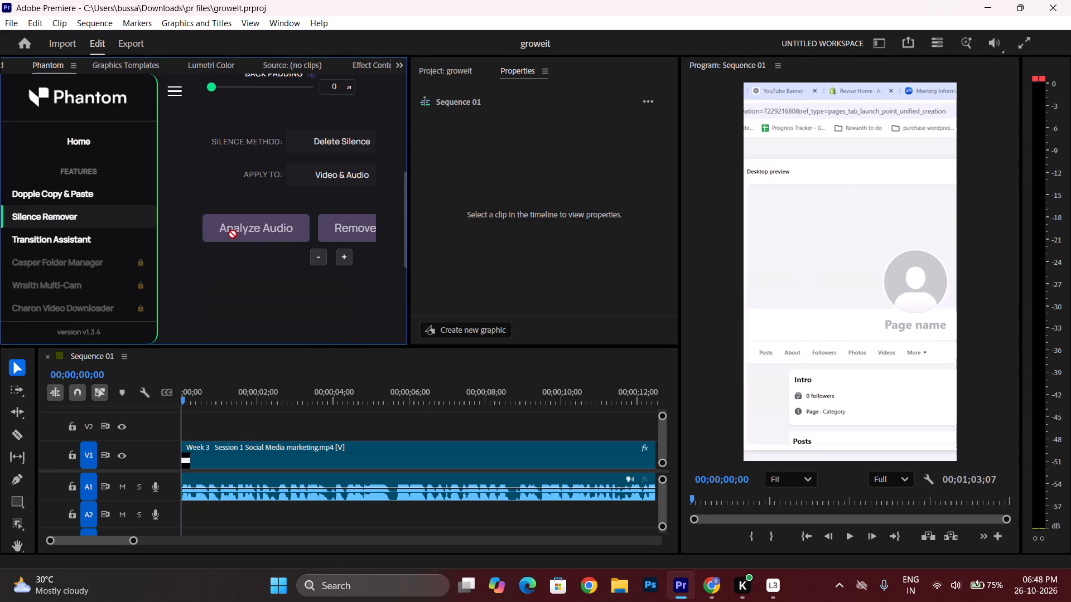
{"action": "left_click", "coordinate": [344, 229]}
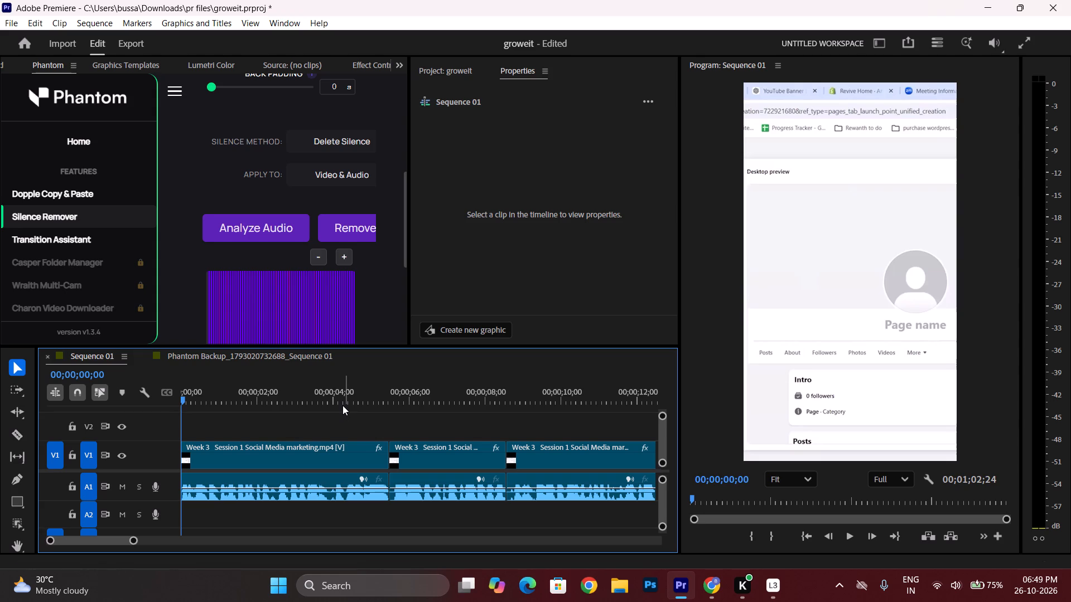
Trim 6 frames off the start of the third Week 3 clip with its audio and close the resulting gap.
{"action": "left_click", "coordinate": [393, 443]}
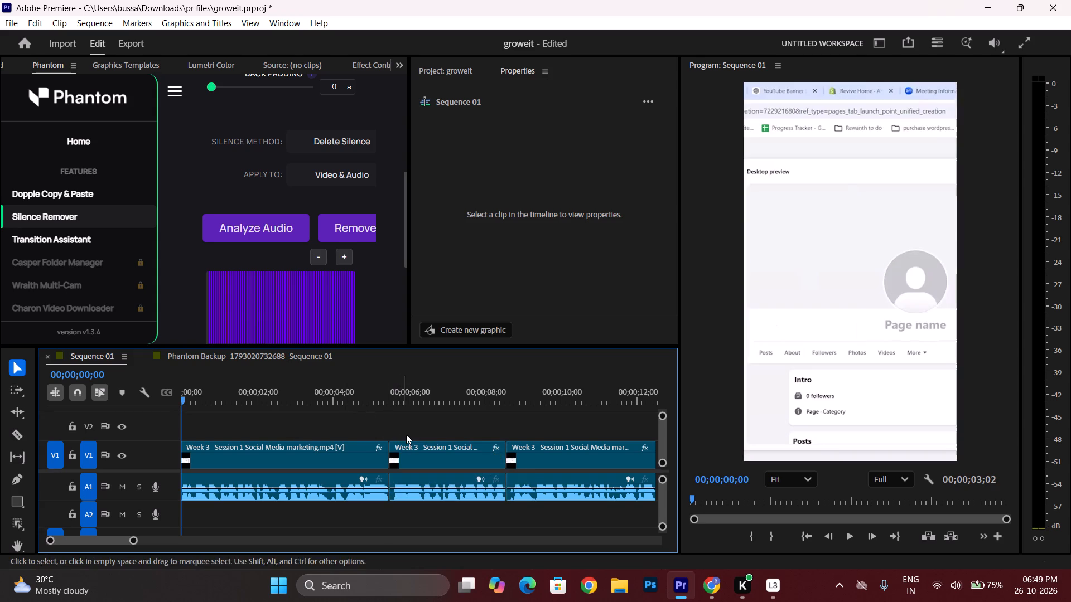
{"action": "left_click_drag", "start_coordinate": [512, 451], "coordinate": [516, 451]}
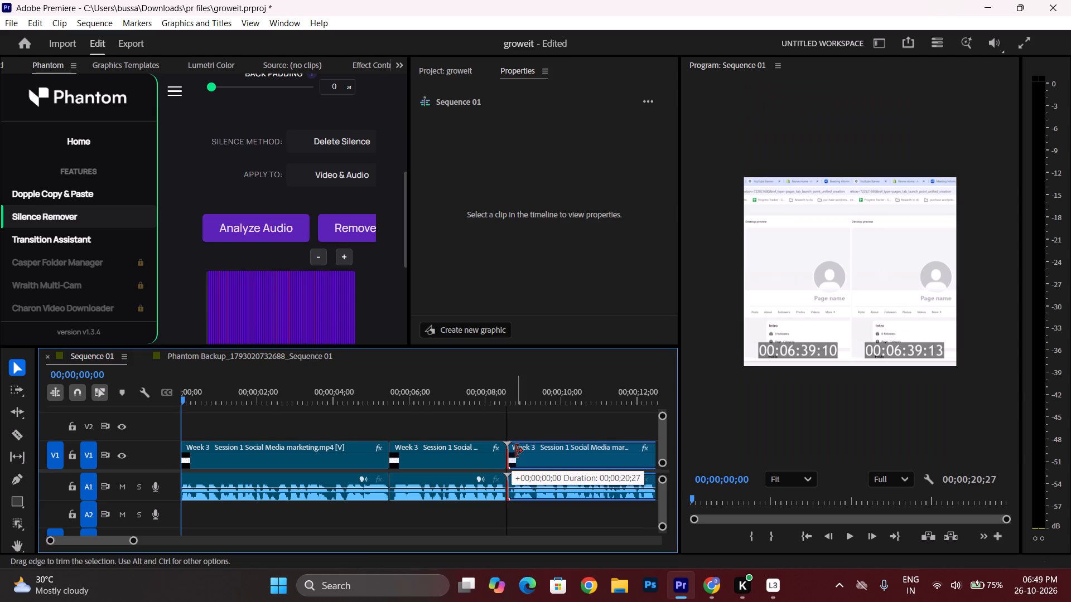
{"action": "left_click_drag", "start_coordinate": [516, 451], "coordinate": [519, 453]}
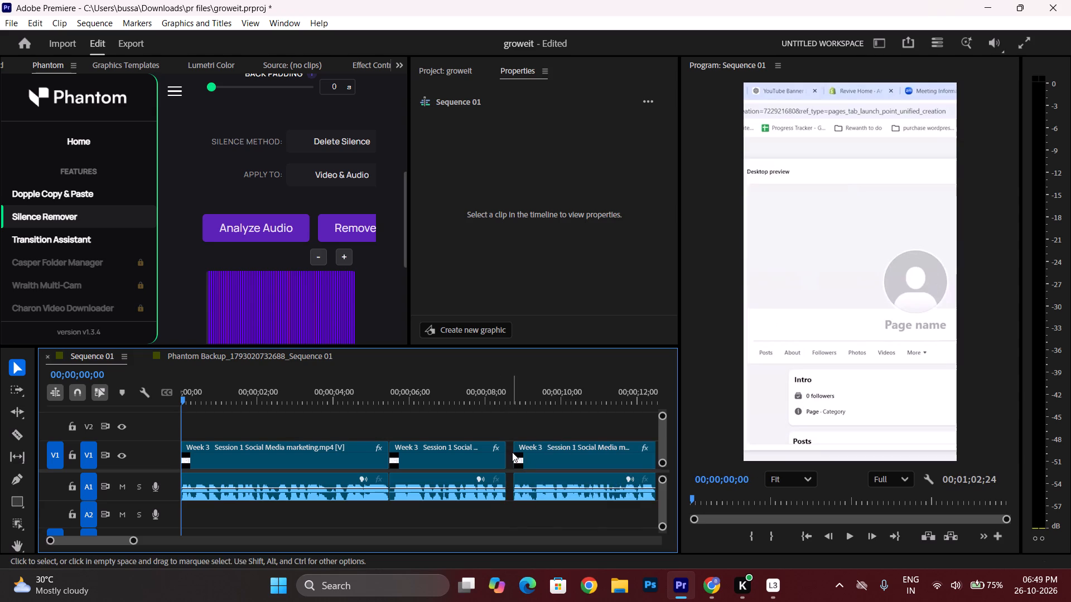
{"action": "left_click", "coordinate": [511, 453]}
{"action": "key", "text": "BackSpace"}
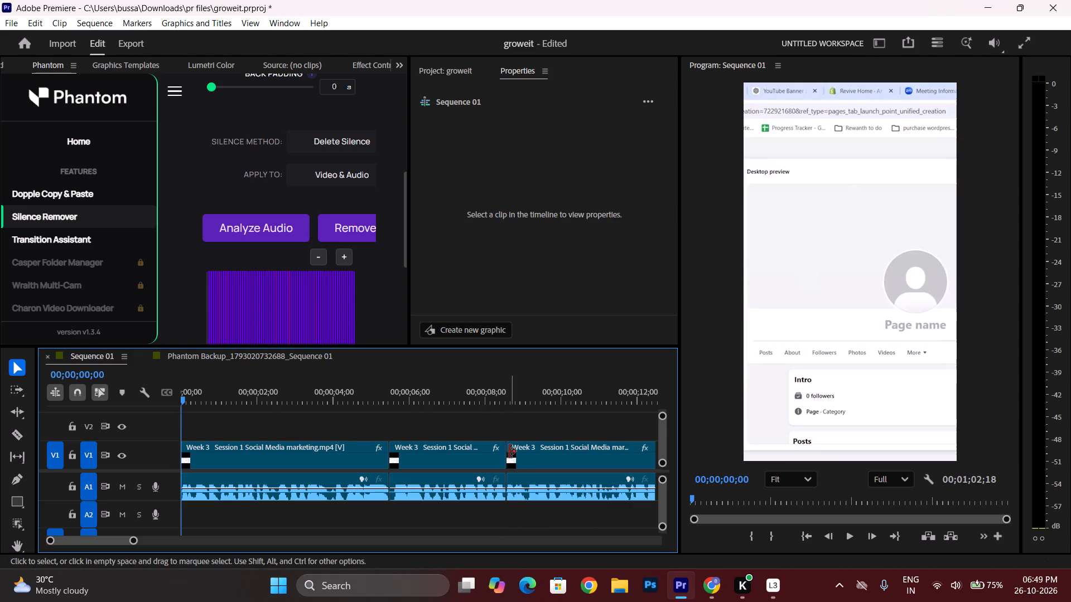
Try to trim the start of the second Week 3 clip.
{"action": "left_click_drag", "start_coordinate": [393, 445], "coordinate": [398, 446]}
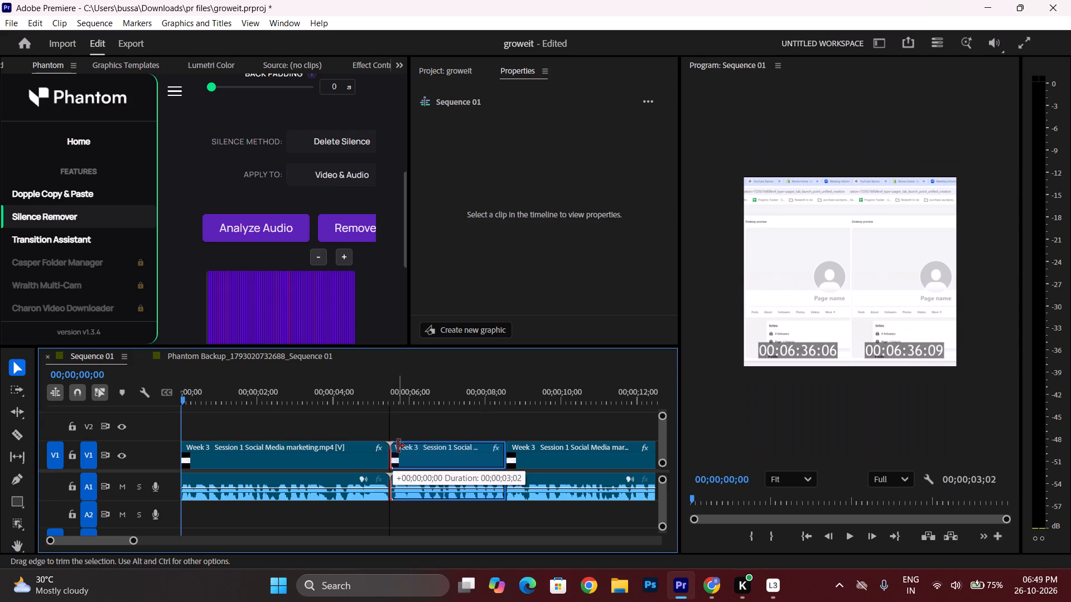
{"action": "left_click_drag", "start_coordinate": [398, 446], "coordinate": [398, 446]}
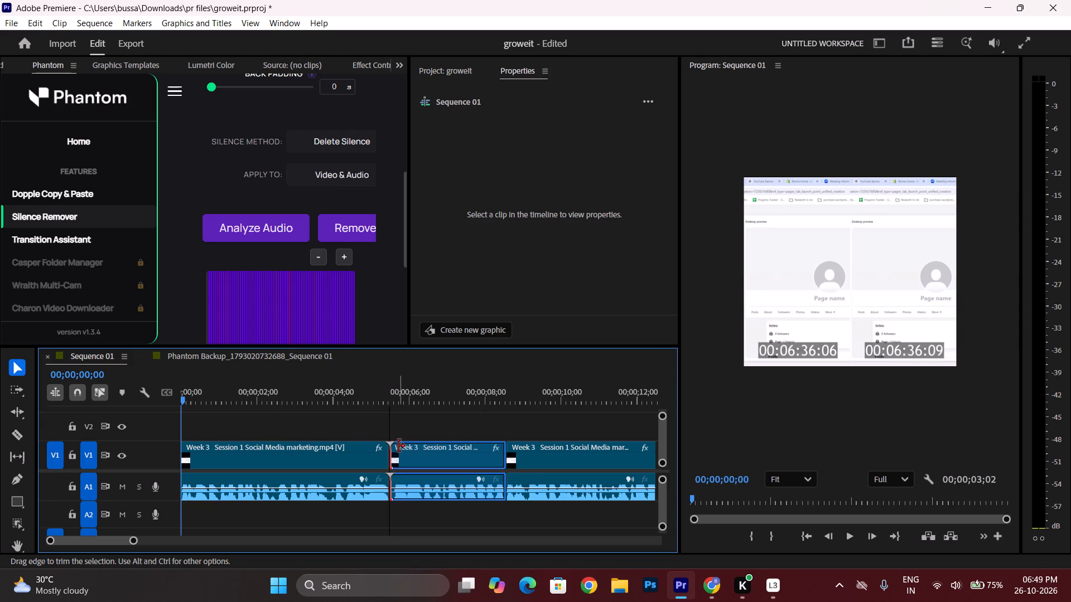
Move the 52de534b image clip from V2 near 00;00;26 to V1, directly against the end of the last Week 3 clip.
{"action": "scroll", "coordinate": [407, 445], "scroll_direction": "down", "scroll_amount": 11}
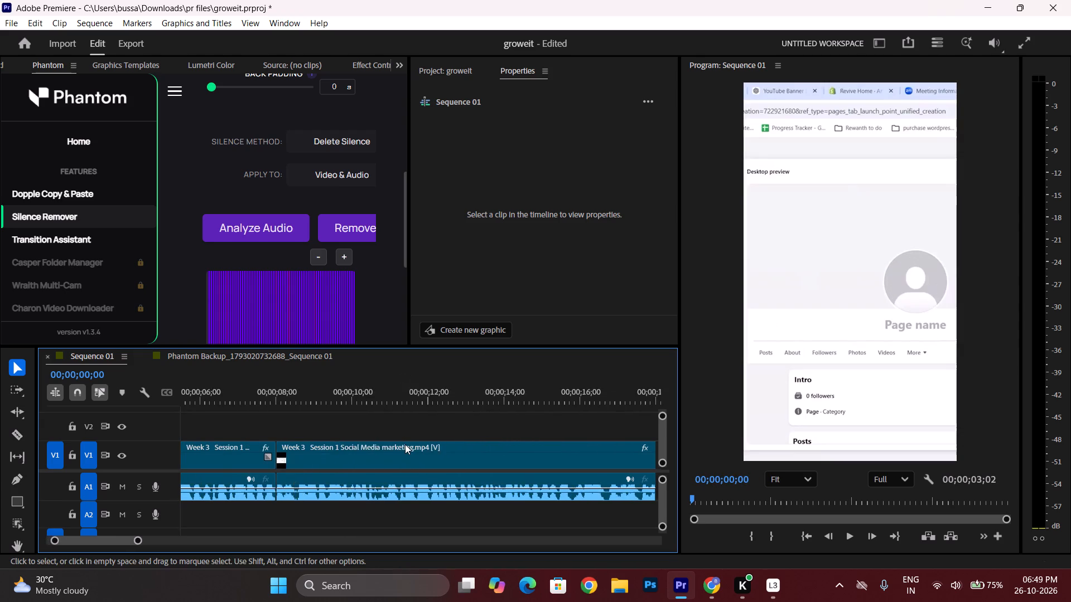
{"action": "scroll", "coordinate": [405, 444], "scroll_direction": "down", "scroll_amount": 12}
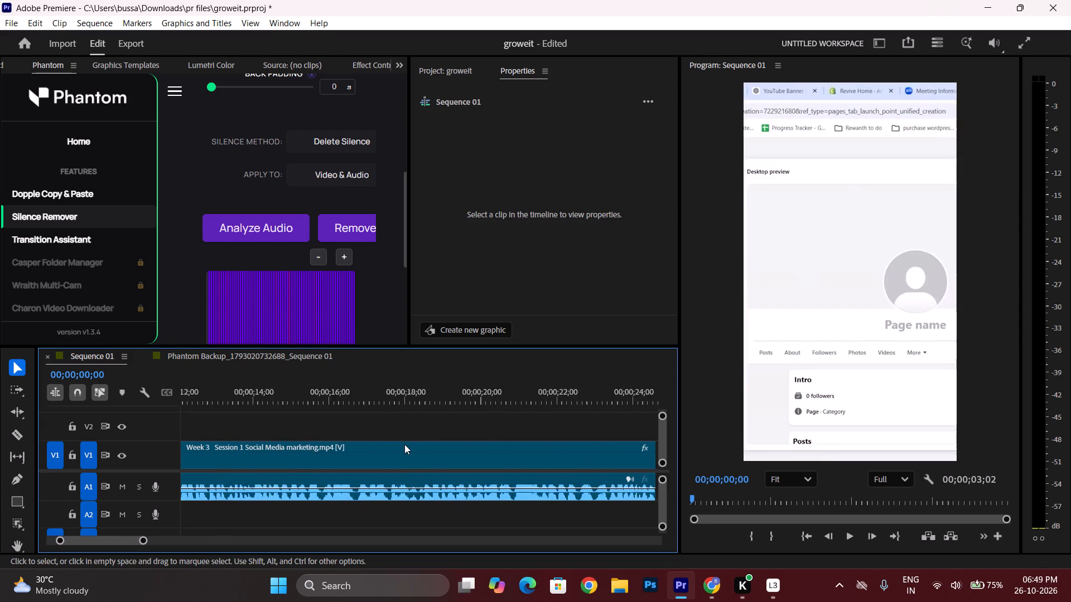
{"action": "scroll", "coordinate": [404, 444], "scroll_direction": "down", "scroll_amount": 4}
{"action": "scroll", "coordinate": [404, 444], "scroll_direction": "up", "scroll_amount": 1}
{"action": "scroll", "coordinate": [404, 444], "scroll_direction": "down", "scroll_amount": 8}
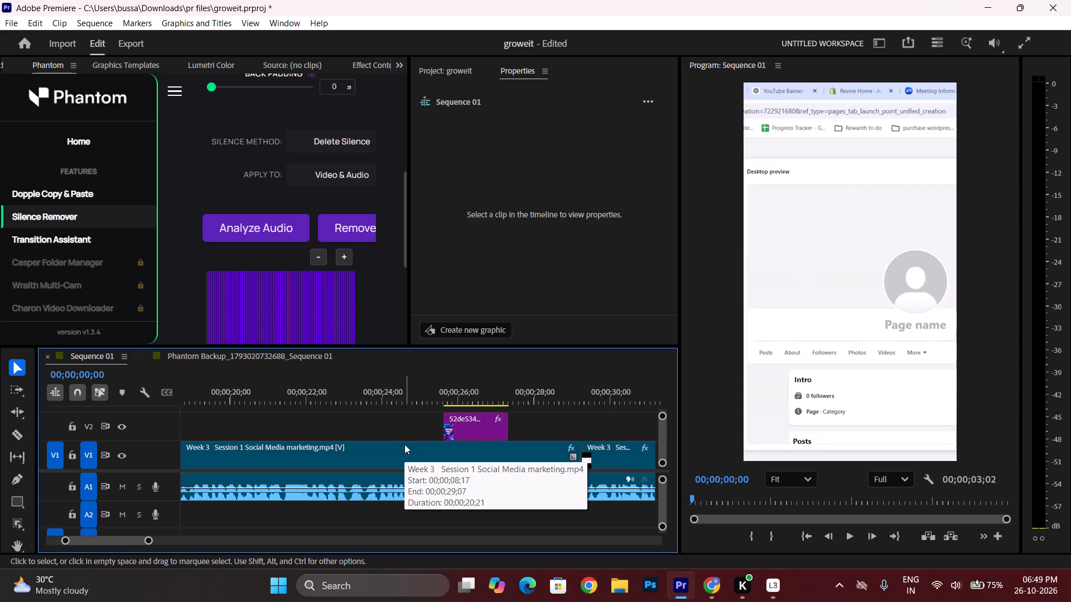
{"action": "scroll", "coordinate": [404, 444], "scroll_direction": "down", "scroll_amount": 10}
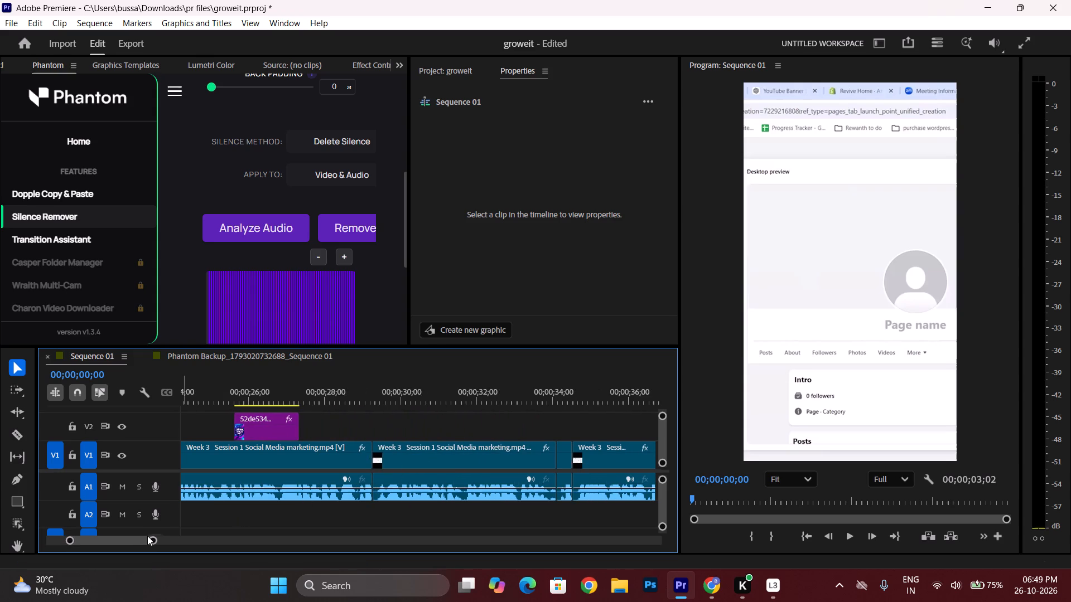
{"action": "left_click_drag", "start_coordinate": [152, 542], "coordinate": [180, 542]}
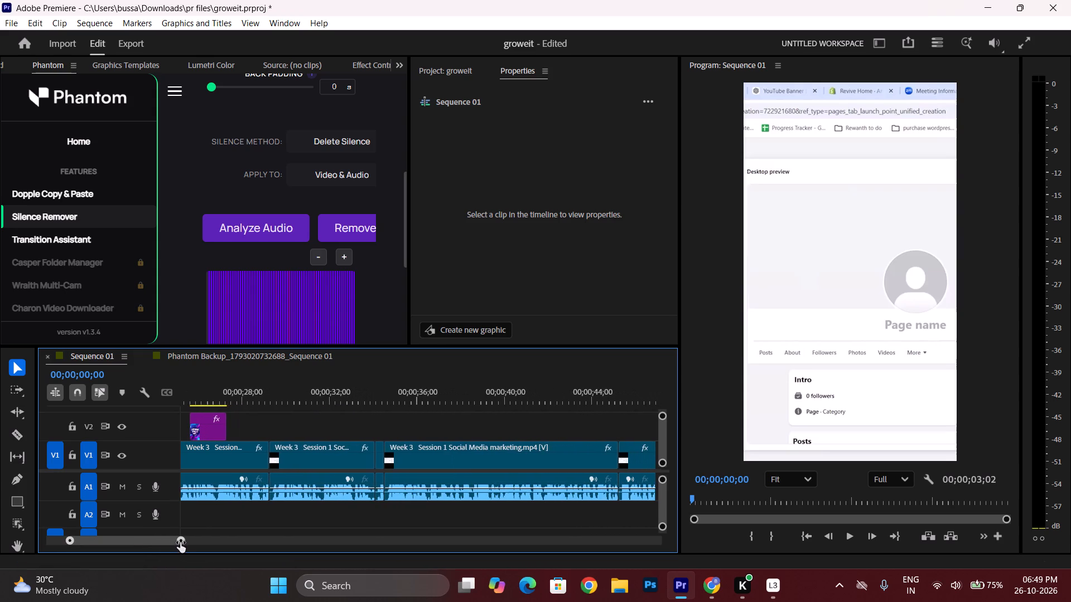
{"action": "left_click_drag", "start_coordinate": [180, 542], "coordinate": [200, 540]}
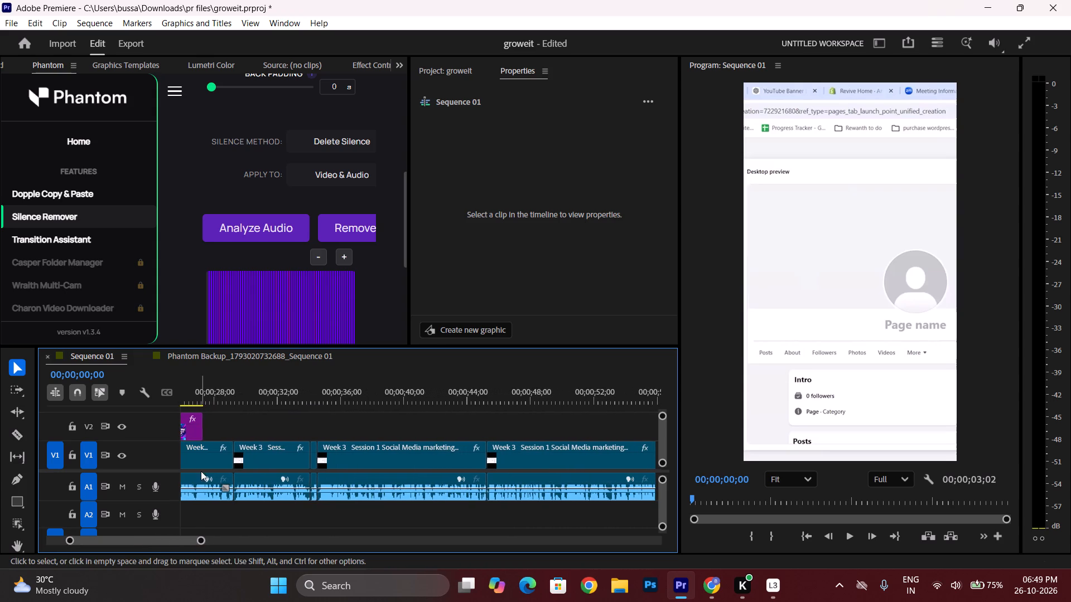
{"action": "left_click_drag", "start_coordinate": [193, 430], "coordinate": [588, 435]}
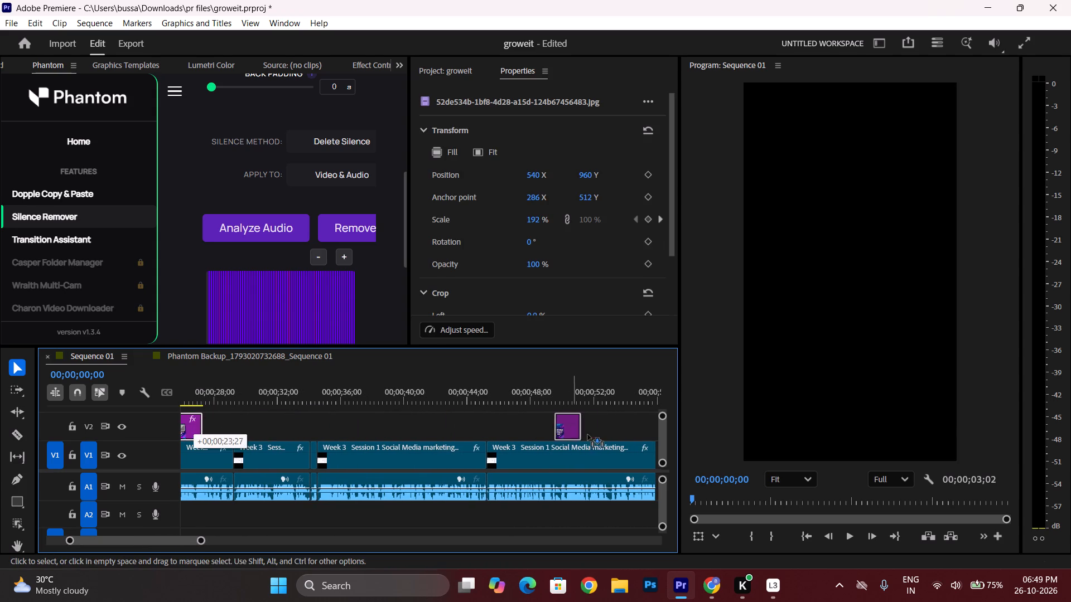
{"action": "left_click_drag", "start_coordinate": [588, 435], "coordinate": [592, 435]}
{"action": "scroll", "coordinate": [592, 435], "scroll_direction": "down", "scroll_amount": 8}
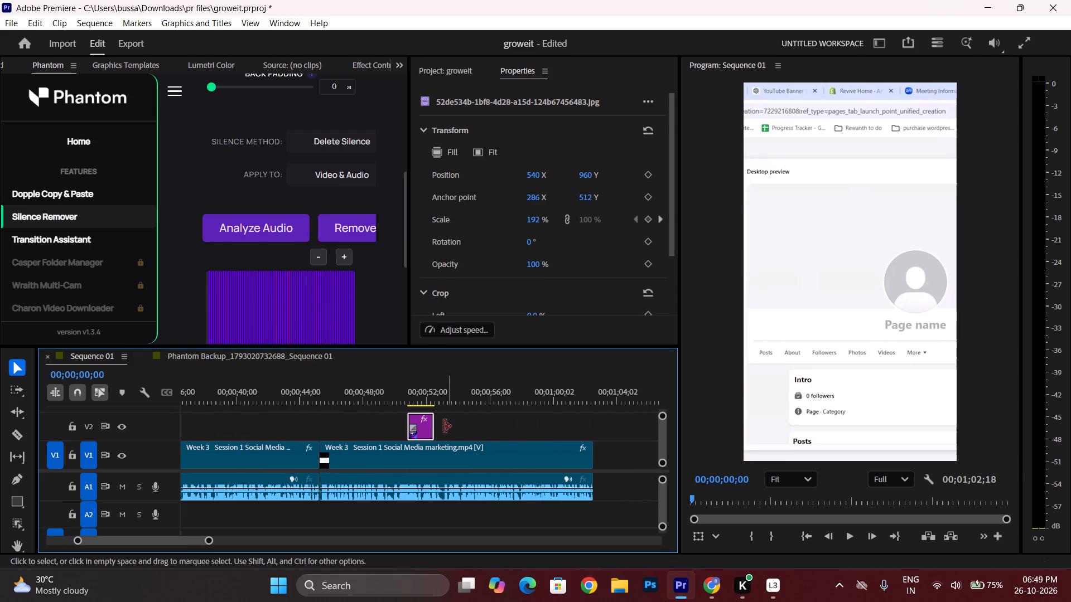
{"action": "left_click_drag", "start_coordinate": [425, 426], "coordinate": [607, 441]}
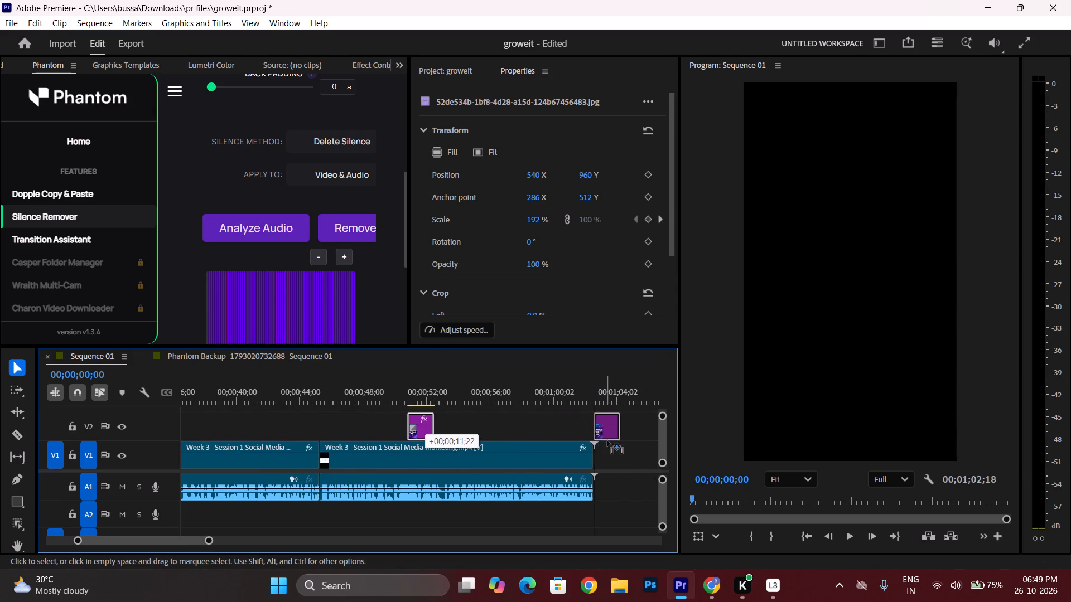
{"action": "left_click_drag", "start_coordinate": [607, 441], "coordinate": [617, 449]}
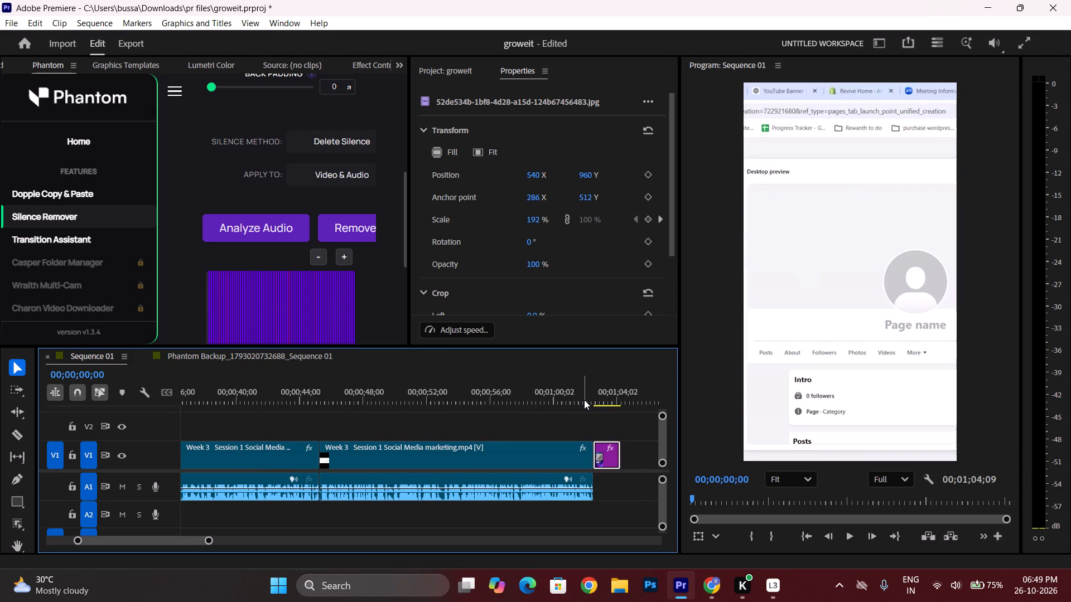
Scrub the playhead back to the start of Sequence 01.
{"action": "left_click_drag", "start_coordinate": [546, 390], "coordinate": [49, 397]}
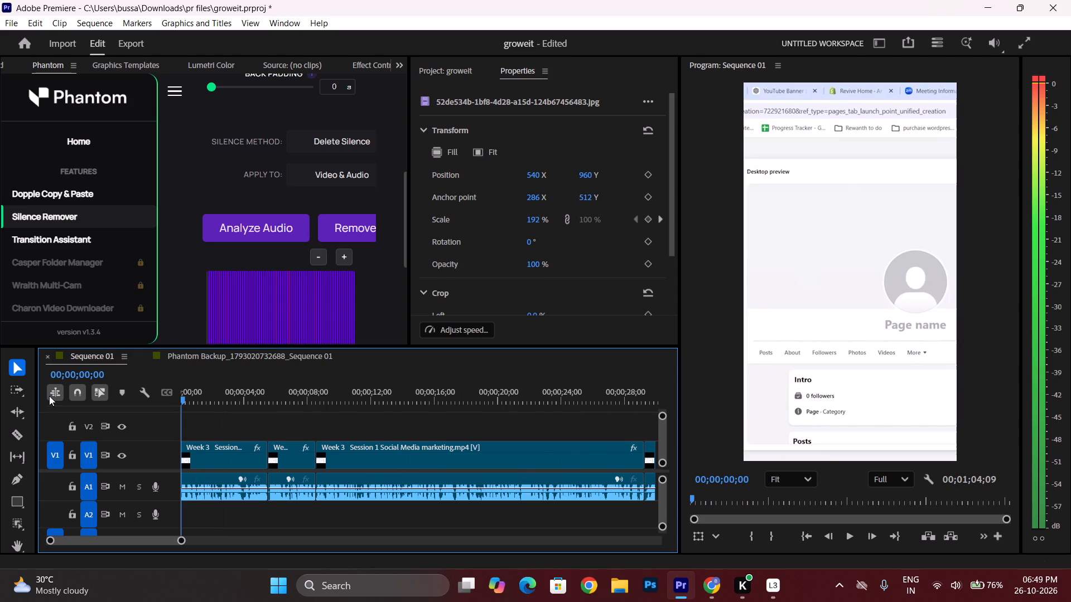
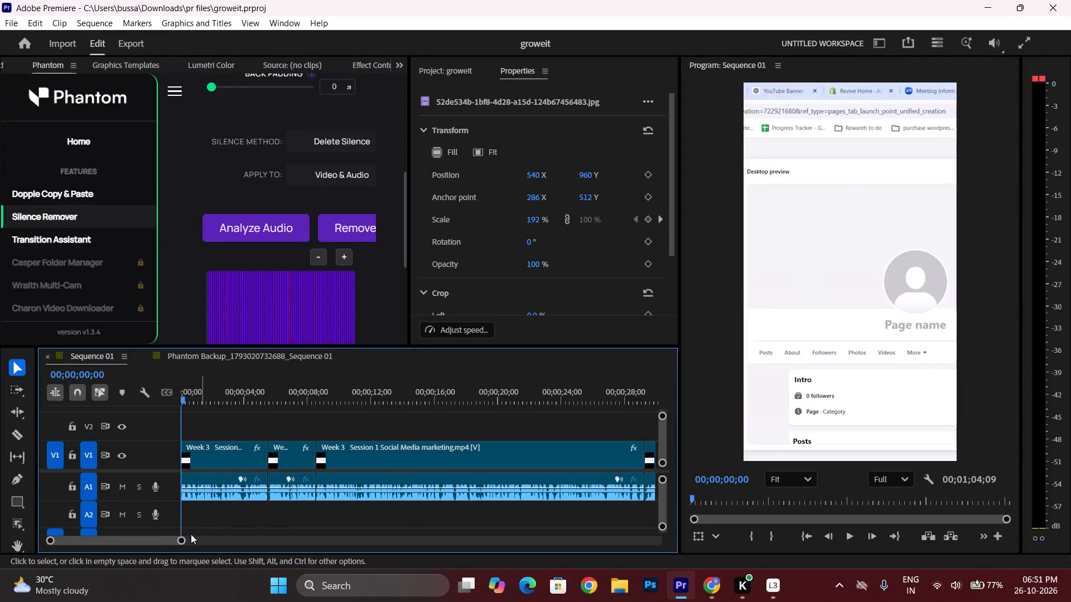
Examine the first three seconds of the opening Week 3 clip and its audio in Sequence 01 in closer detail.
{"action": "left_click_drag", "start_coordinate": [184, 542], "coordinate": [91, 547]}
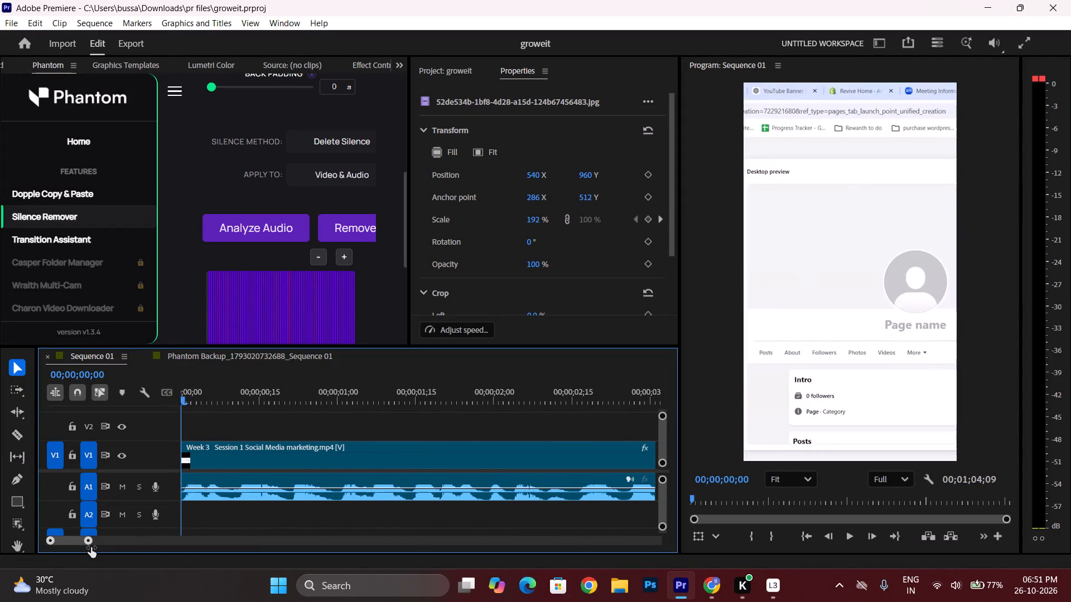
Set the opening Week 3 clip's horizontal position to 1811, framing the Create a Page form in the vertical picture.
{"action": "left_click_drag", "start_coordinate": [91, 547], "coordinate": [97, 547]}
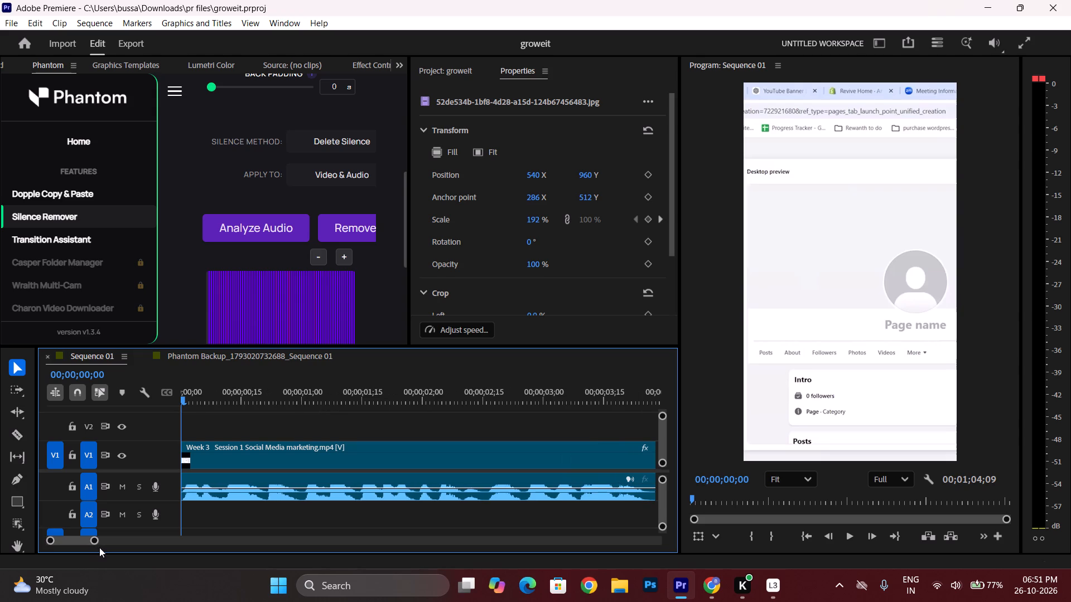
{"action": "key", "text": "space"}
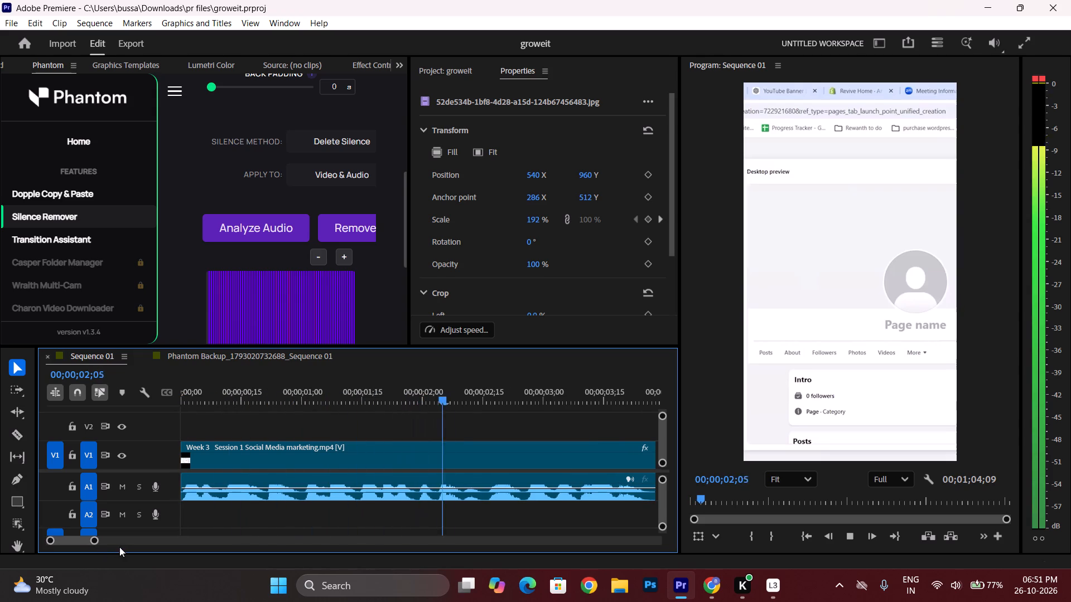
{"action": "scroll", "coordinate": [331, 519], "scroll_direction": "down", "scroll_amount": 10}
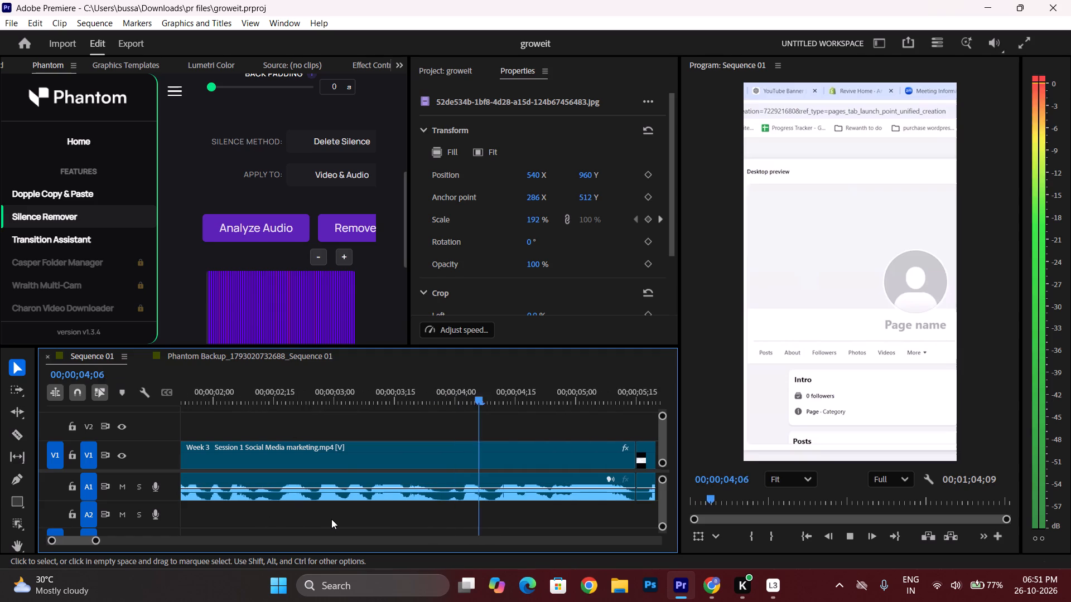
{"action": "scroll", "coordinate": [331, 519], "scroll_direction": "down", "scroll_amount": 1}
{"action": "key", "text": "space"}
{"action": "left_click", "coordinate": [373, 462]}
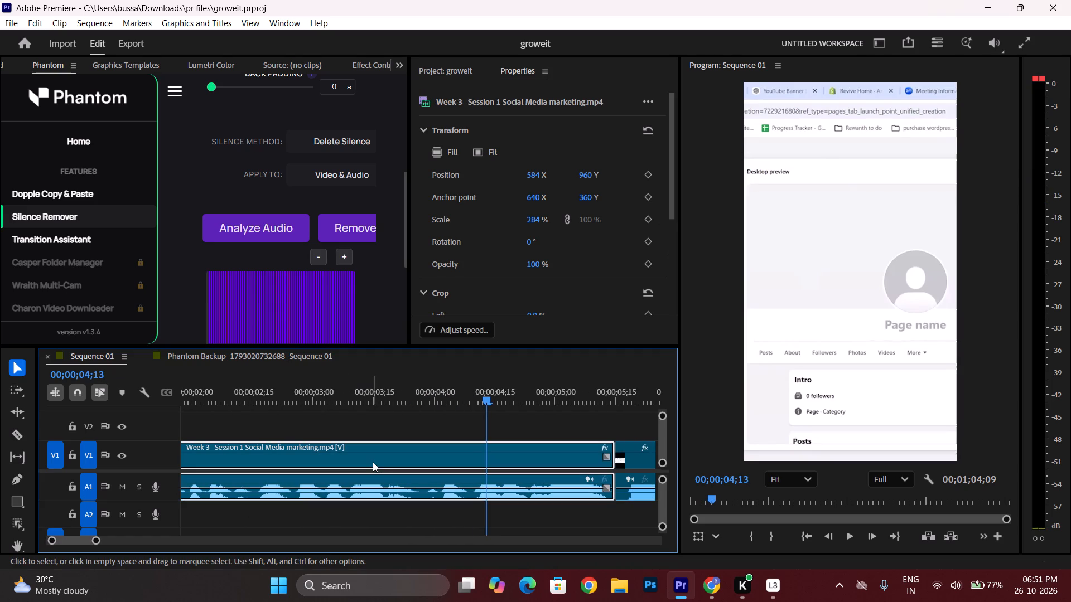
{"action": "left_click_drag", "start_coordinate": [531, 177], "coordinate": [1070, 372]}
{"action": "left_click", "coordinate": [531, 177]}
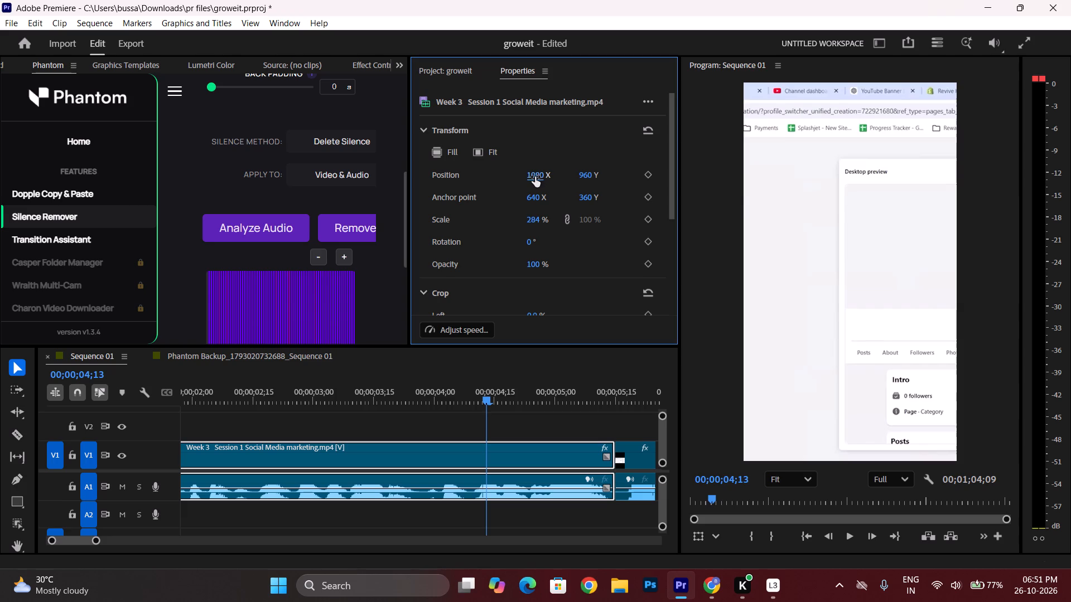
{"action": "left_click_drag", "start_coordinate": [534, 177], "coordinate": [1070, 231]}
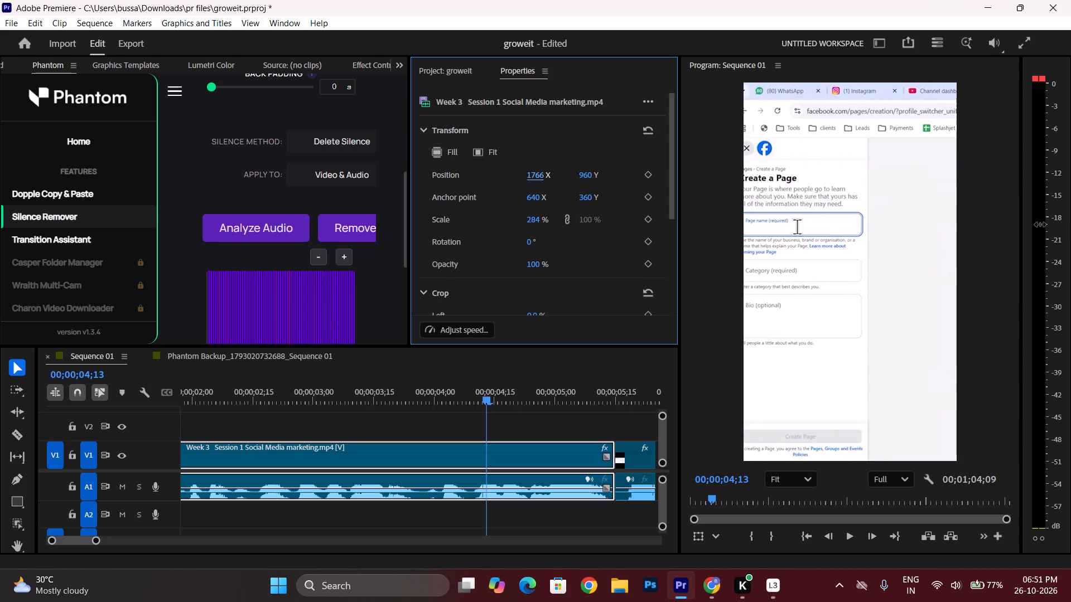
{"action": "left_click_drag", "start_coordinate": [537, 176], "coordinate": [583, 177]}
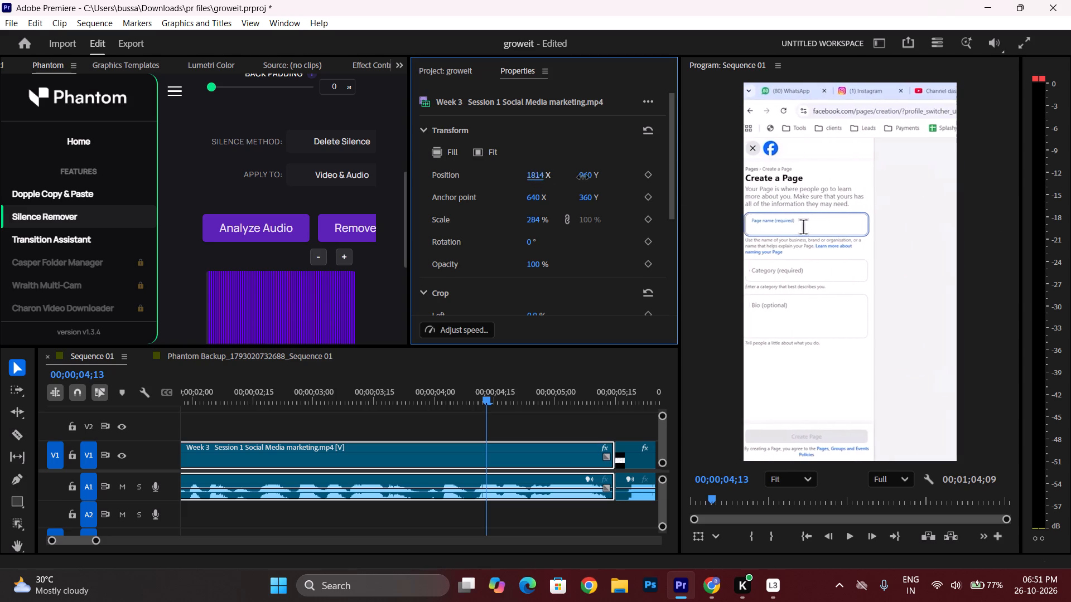
{"action": "left_click_drag", "start_coordinate": [583, 177], "coordinate": [576, 182]}
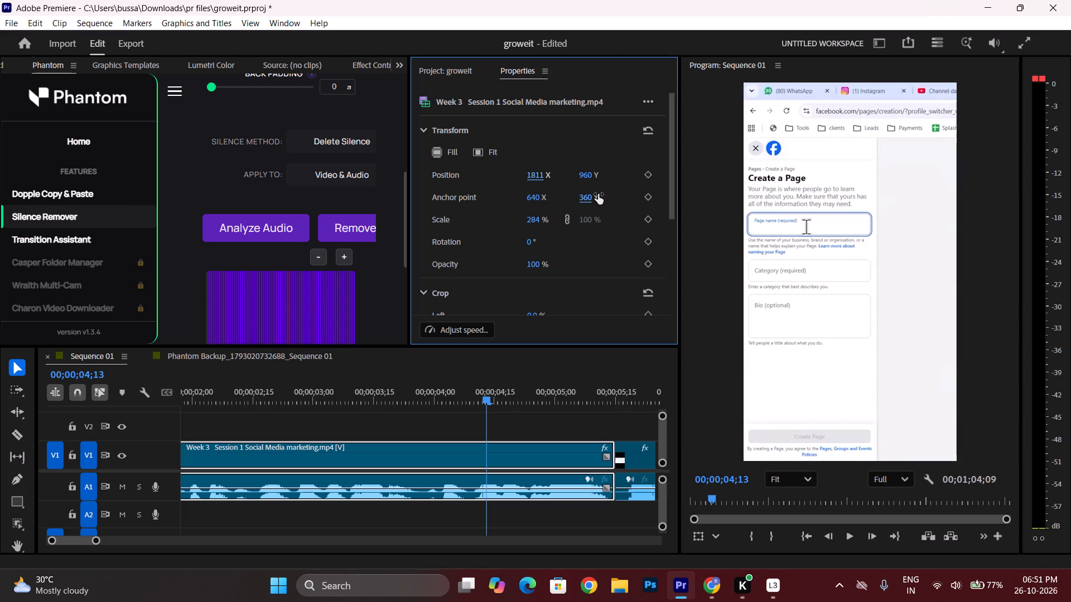
Review the opening Week 3 clip from the start of Sequence 01 up to the cut into the second clip.
{"action": "left_click", "coordinate": [374, 63]}
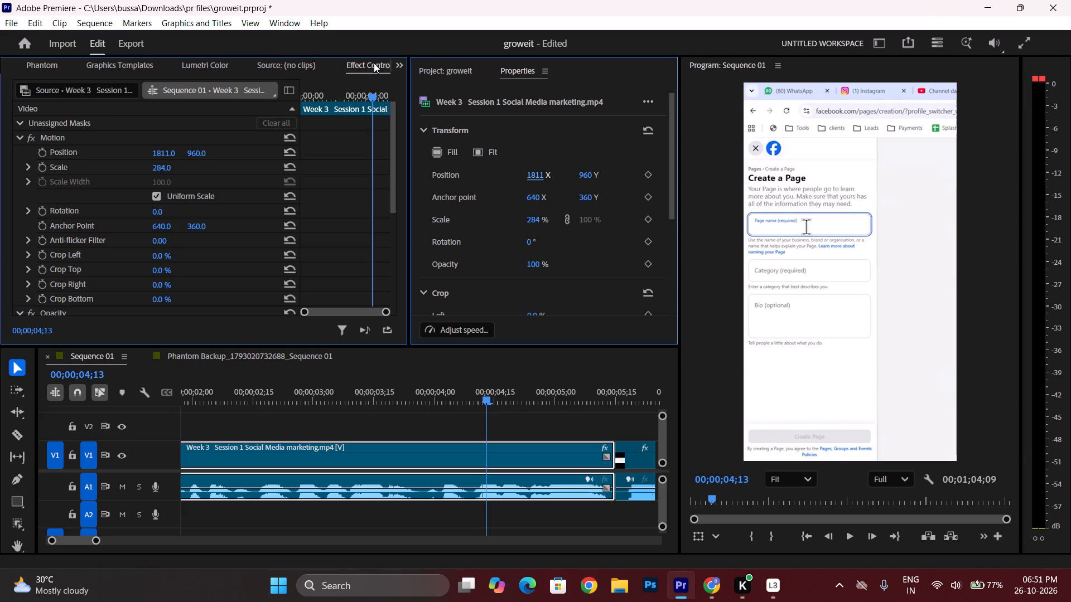
{"action": "left_click_drag", "start_coordinate": [358, 94], "coordinate": [282, 95]}
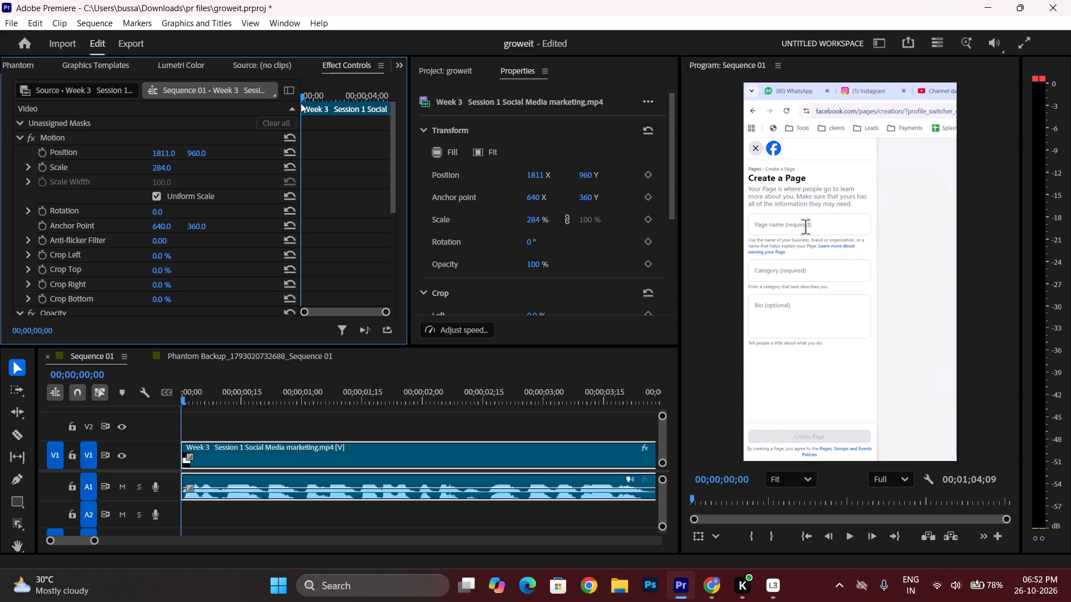
{"action": "left_click", "coordinate": [226, 404]}
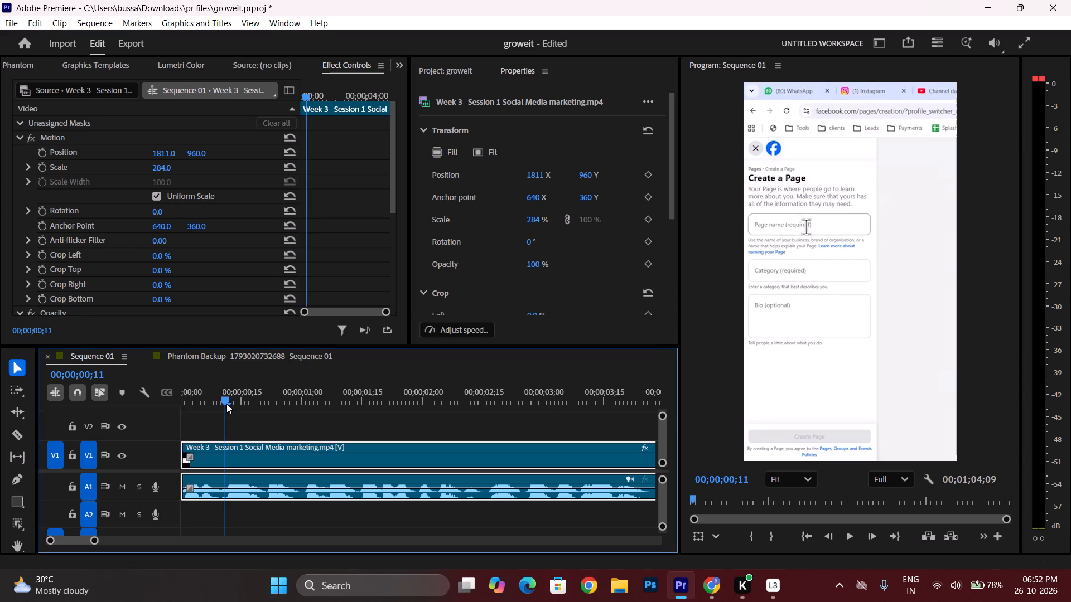
{"action": "left_click_drag", "start_coordinate": [217, 394], "coordinate": [181, 402]}
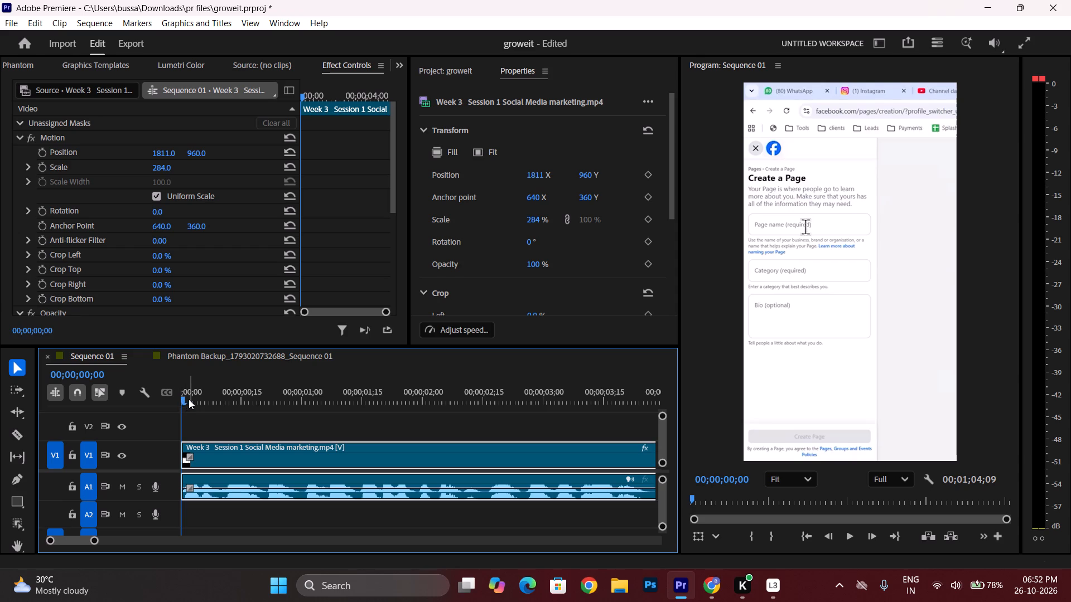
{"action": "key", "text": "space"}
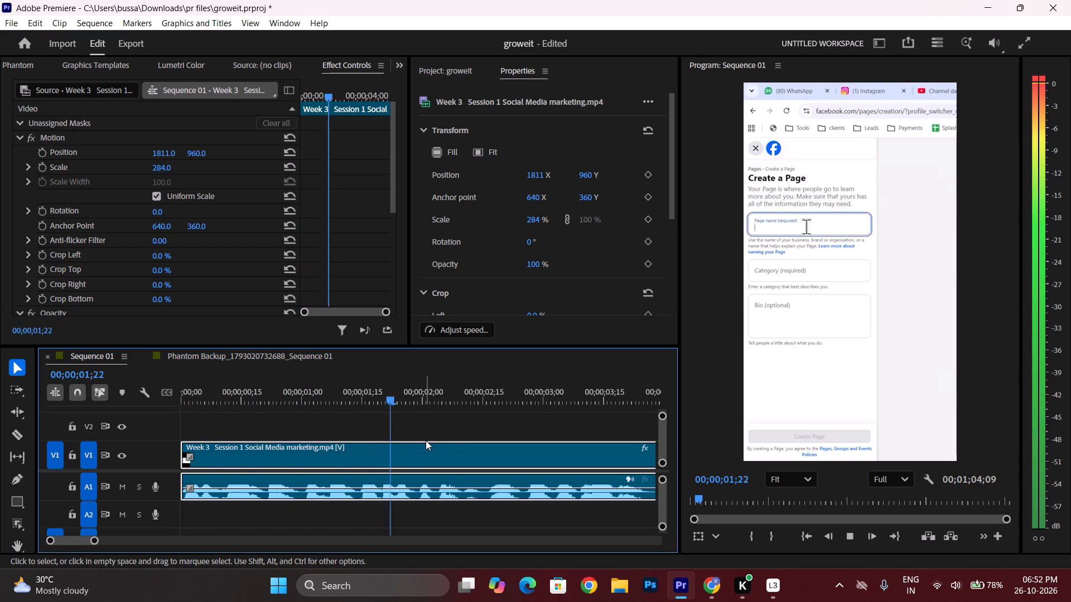
{"action": "scroll", "coordinate": [426, 440], "scroll_direction": "down", "scroll_amount": 5}
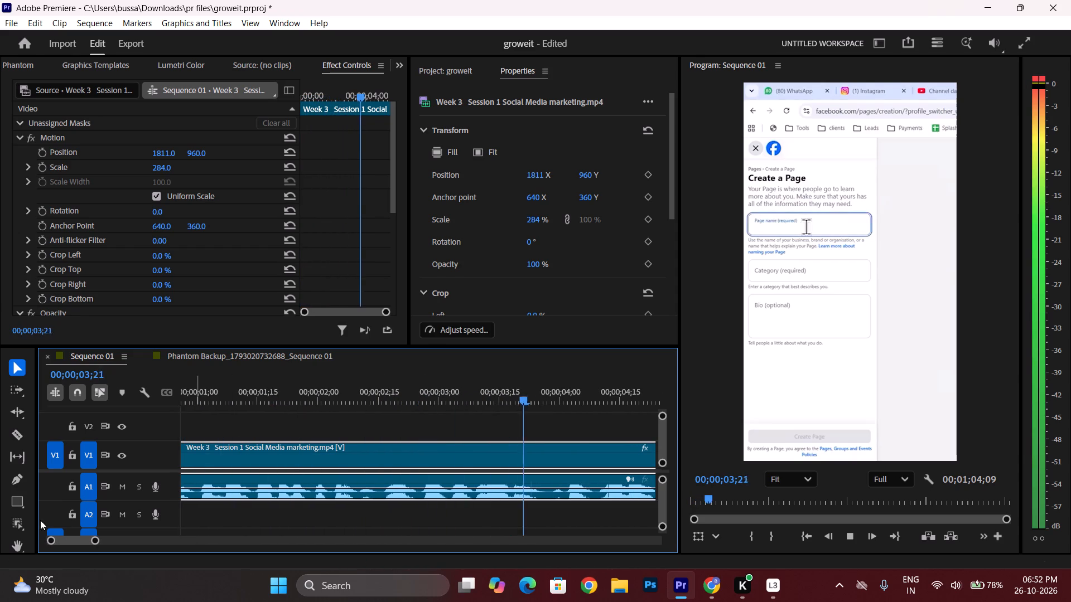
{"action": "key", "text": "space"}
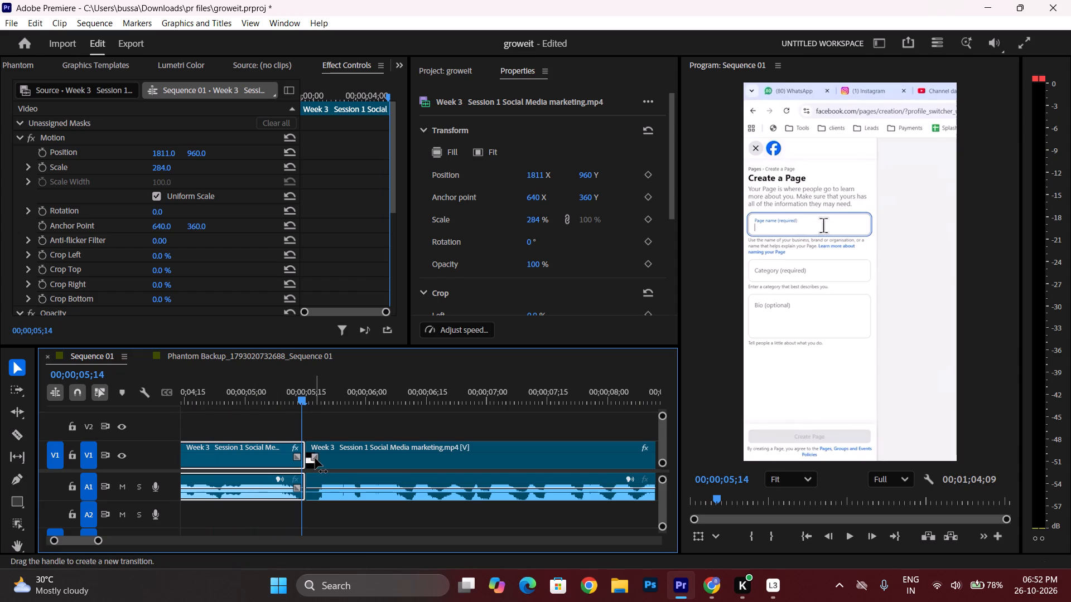
Trim about three frames off the start of the second Week 3 clip and close the resulting gap.
{"action": "left_click_drag", "start_coordinate": [311, 452], "coordinate": [319, 452]}
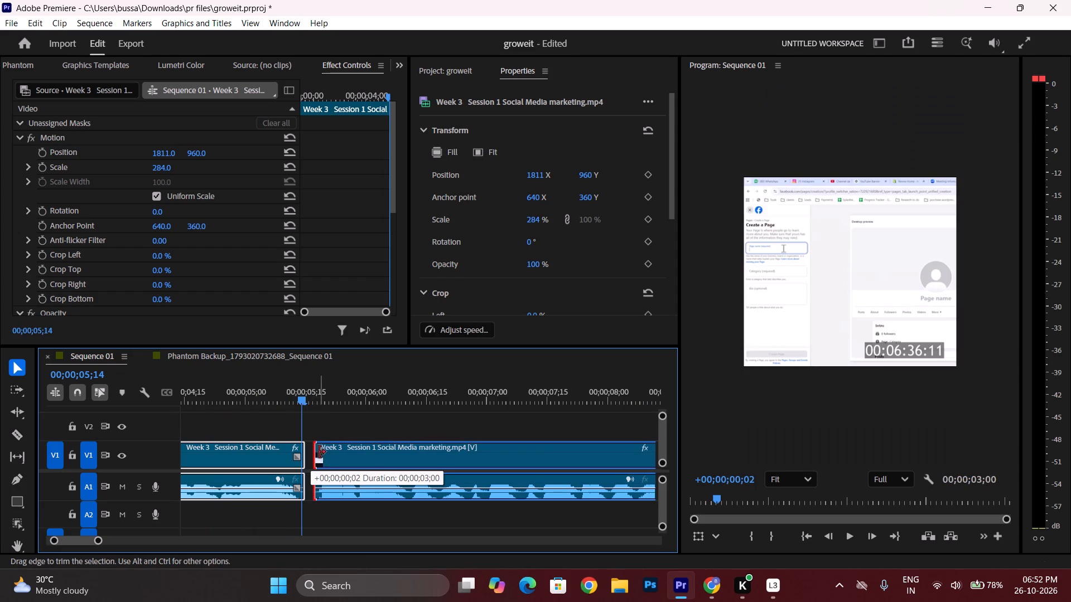
{"action": "left_click_drag", "start_coordinate": [319, 452], "coordinate": [322, 453]}
{"action": "left_click", "coordinate": [311, 455]}
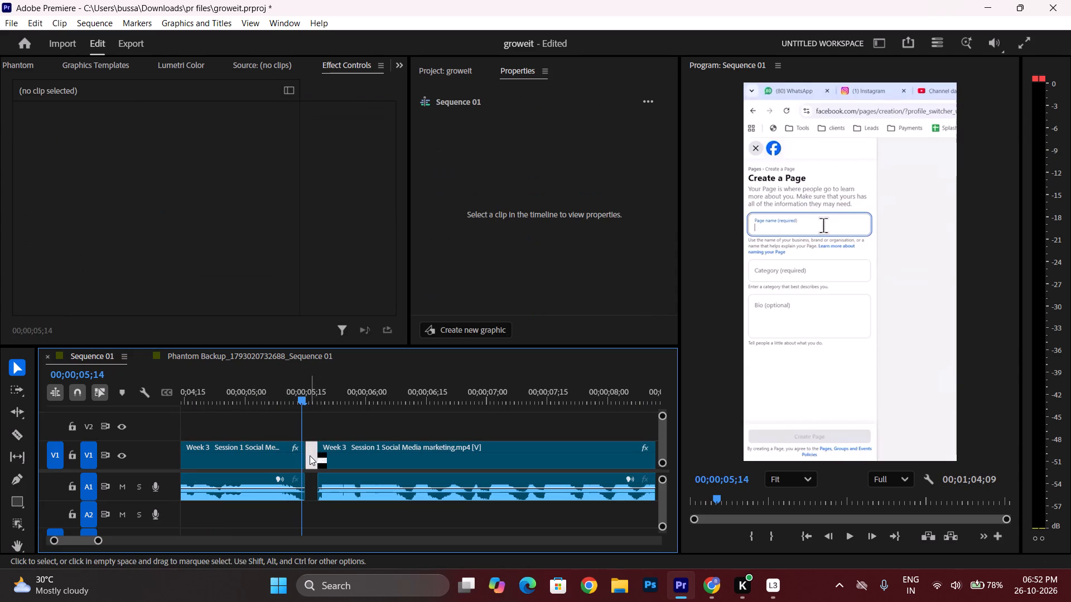
{"action": "key", "text": "BackSpace"}
Set the second Week 3 clip's horizontal position to 1811 to match the framing of the opening clip.
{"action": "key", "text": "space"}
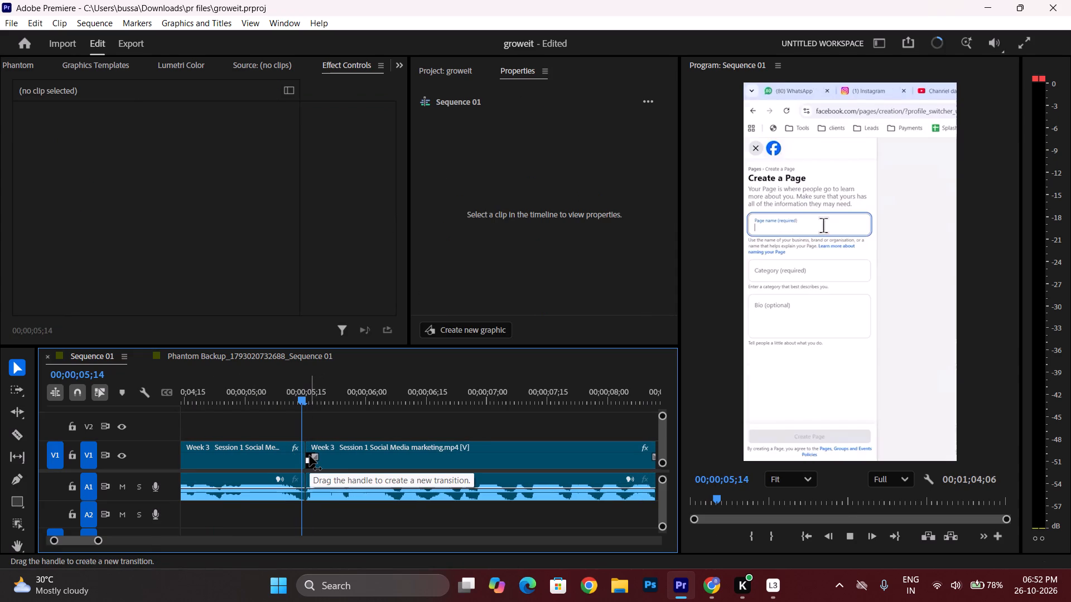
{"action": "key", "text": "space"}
{"action": "left_click", "coordinate": [417, 453]}
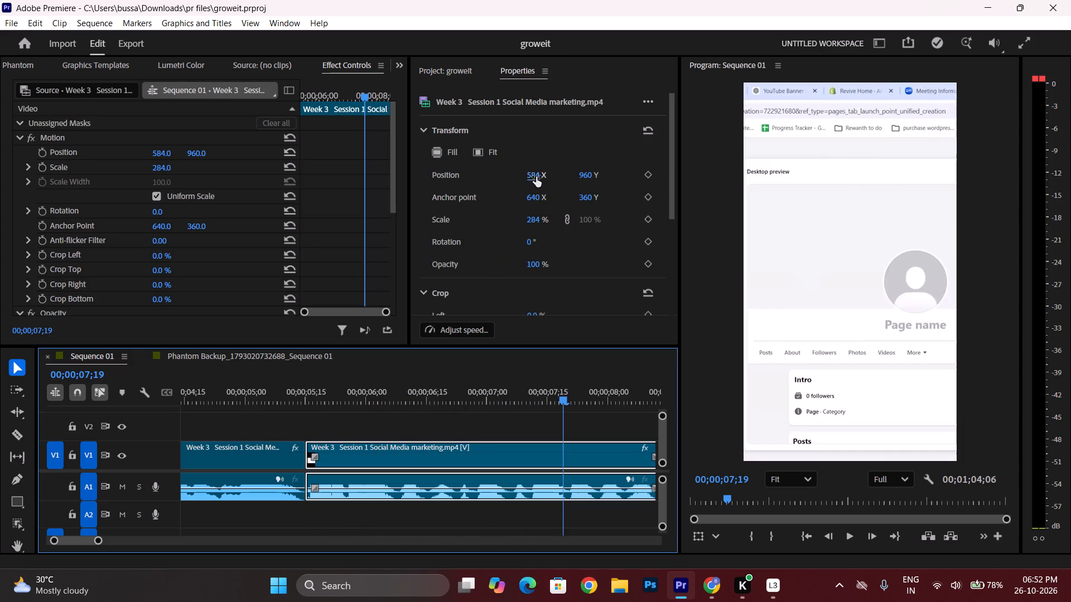
{"action": "left_click", "coordinate": [535, 176]}
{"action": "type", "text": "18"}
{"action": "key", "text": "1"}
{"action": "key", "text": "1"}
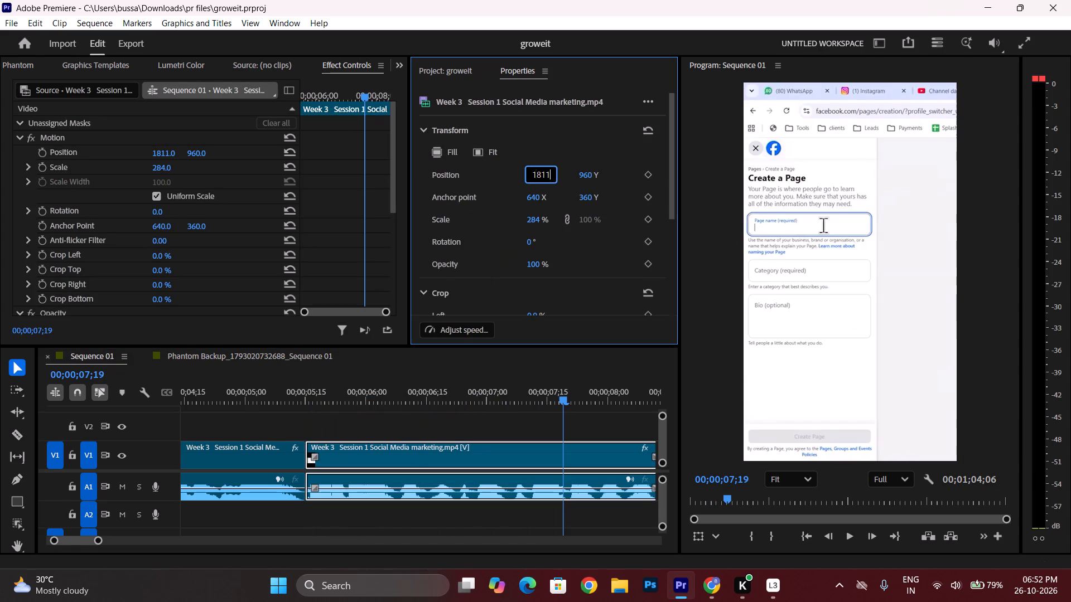
{"action": "left_click", "coordinate": [361, 421]}
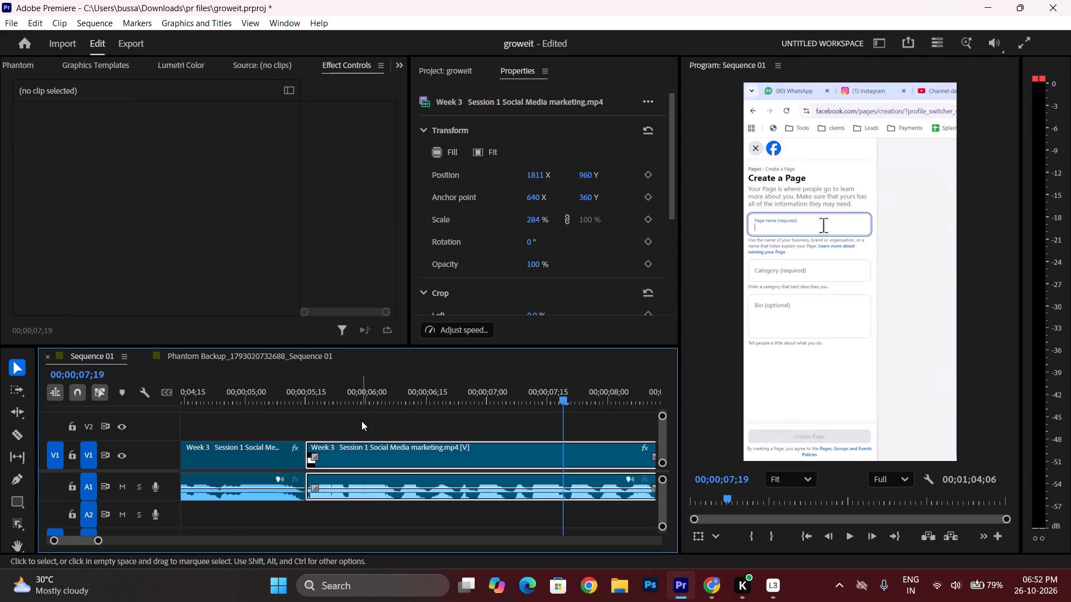
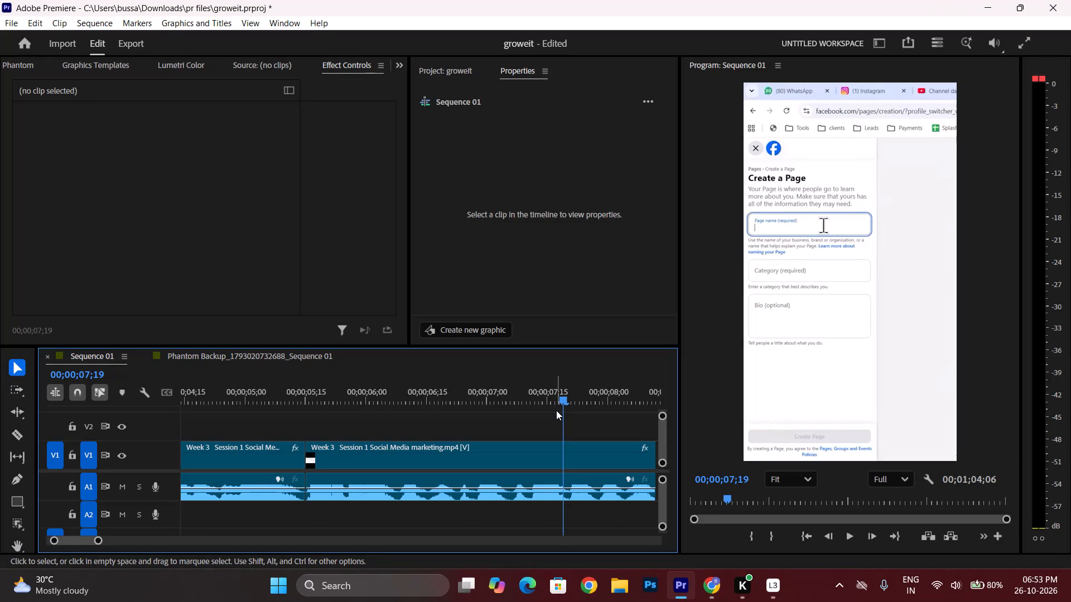
Set the horizontal position of the Week 3 clip starting near 00;00;08;15 on V1 to 1811.
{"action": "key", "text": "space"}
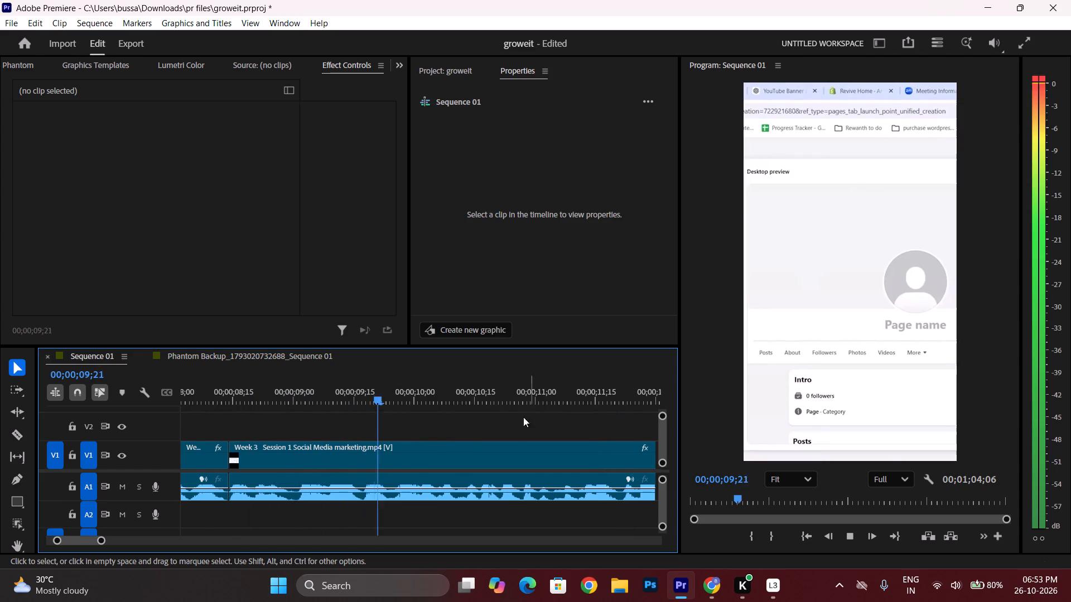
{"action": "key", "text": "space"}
{"action": "left_click", "coordinate": [423, 453]}
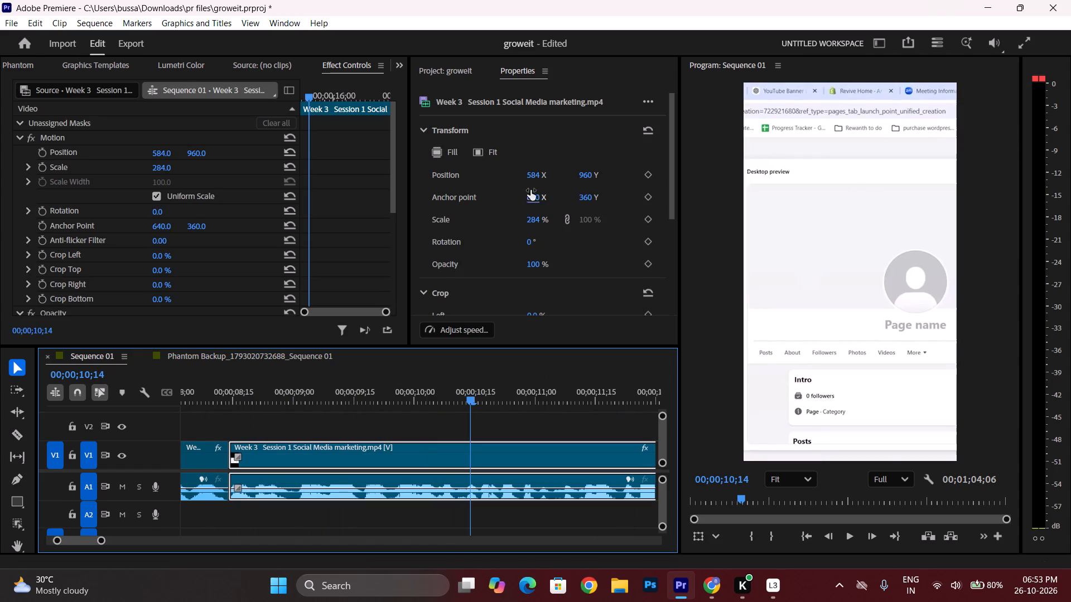
{"action": "left_click", "coordinate": [534, 172]}
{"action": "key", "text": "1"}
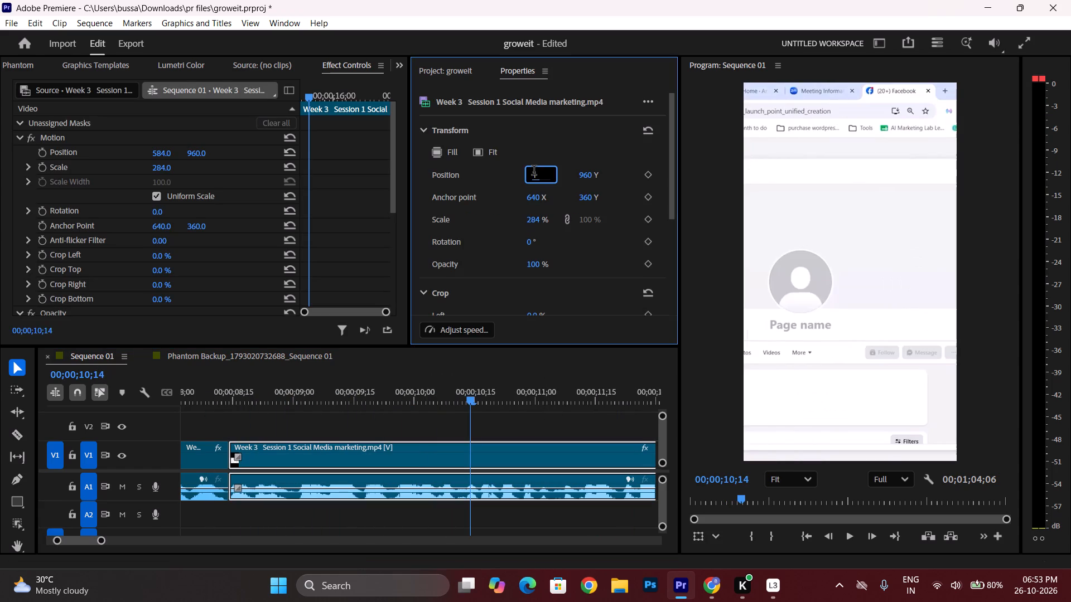
{"action": "key", "text": "BackSpace"}
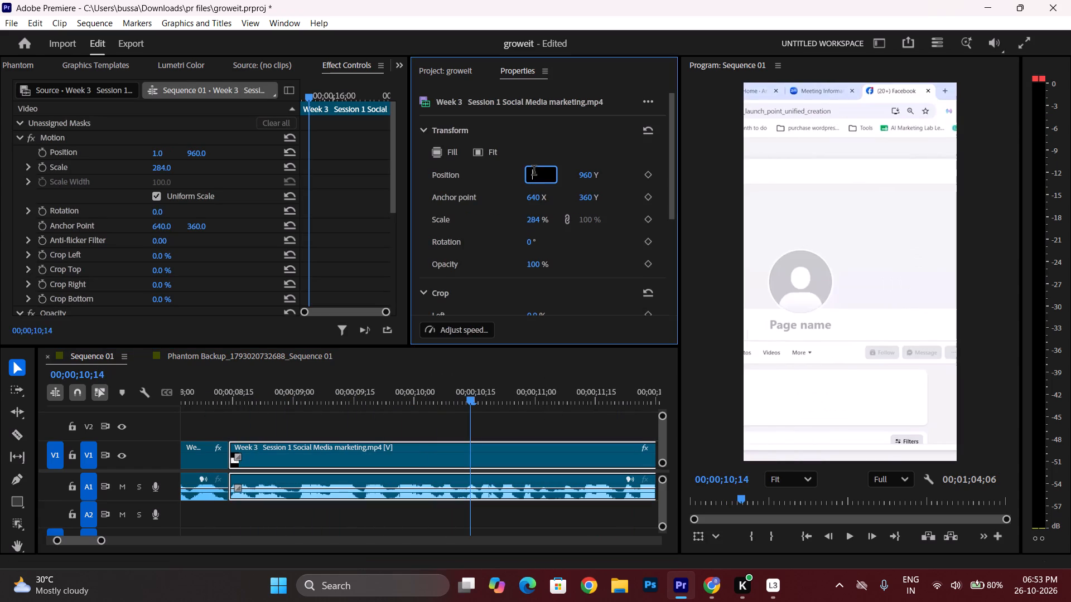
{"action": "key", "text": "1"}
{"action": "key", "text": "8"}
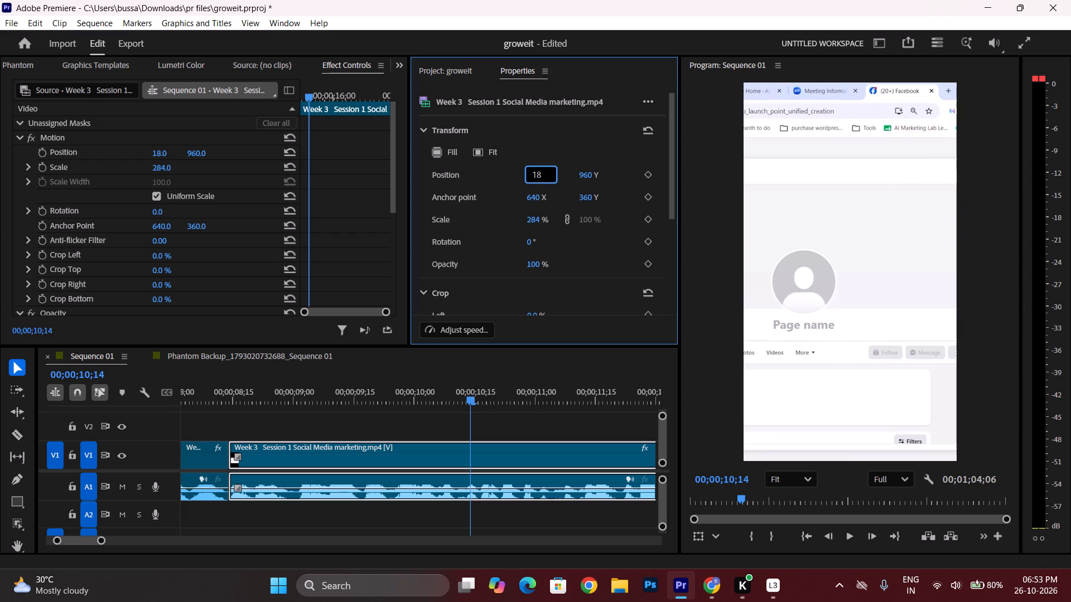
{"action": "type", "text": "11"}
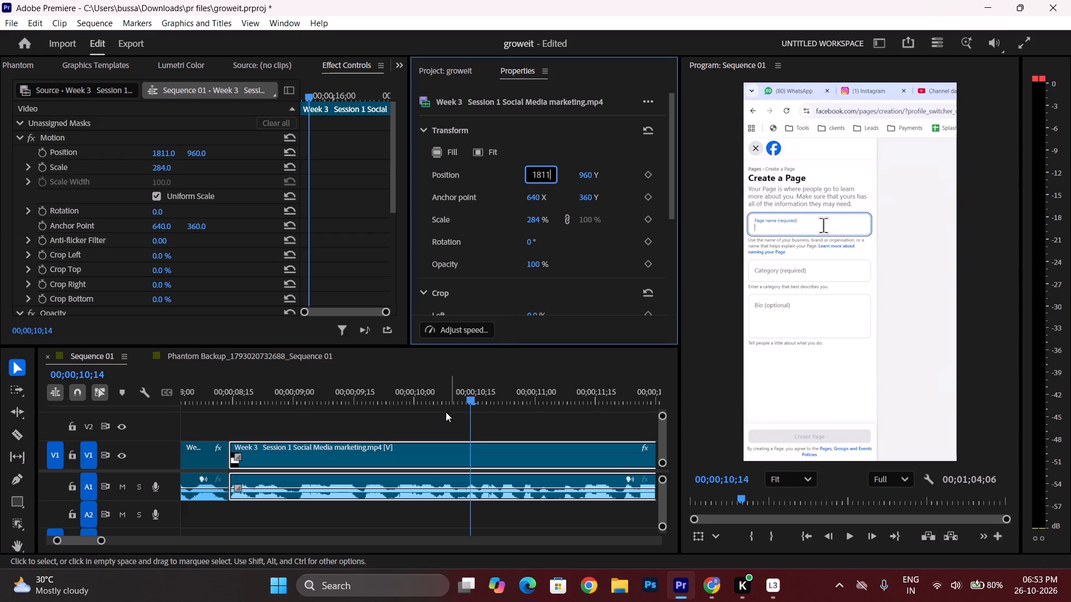
{"action": "left_click", "coordinate": [496, 426]}
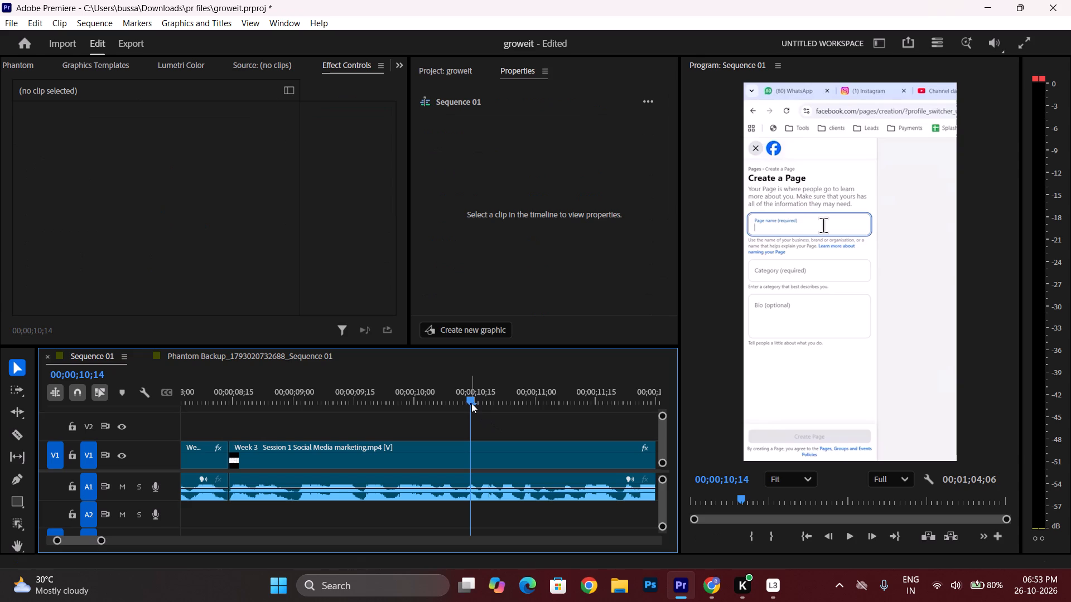
Play Sequence 01 from 00;00;10;14 past the cut near 00;00;29;05, checking the framing and speech.
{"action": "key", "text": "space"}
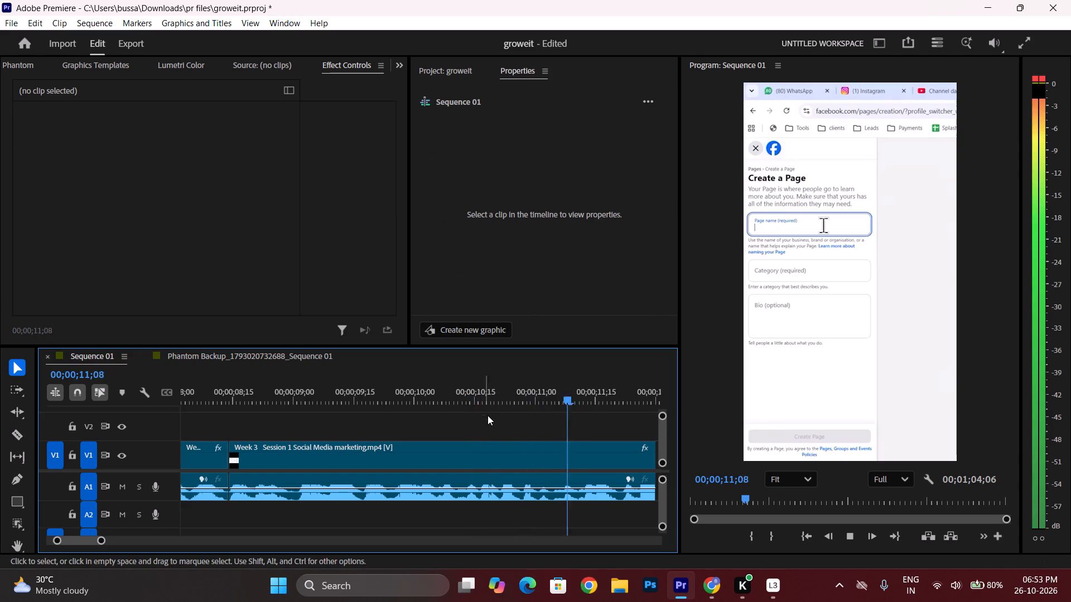
{"action": "scroll", "coordinate": [506, 428], "scroll_direction": "down", "scroll_amount": 2}
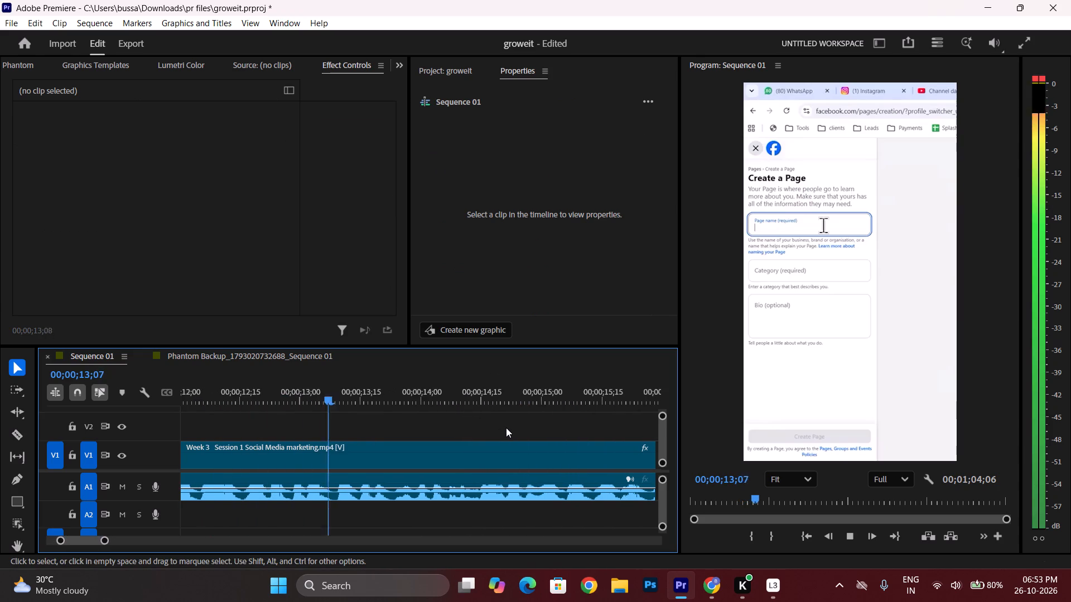
{"action": "scroll", "coordinate": [506, 427], "scroll_direction": "down", "scroll_amount": 3}
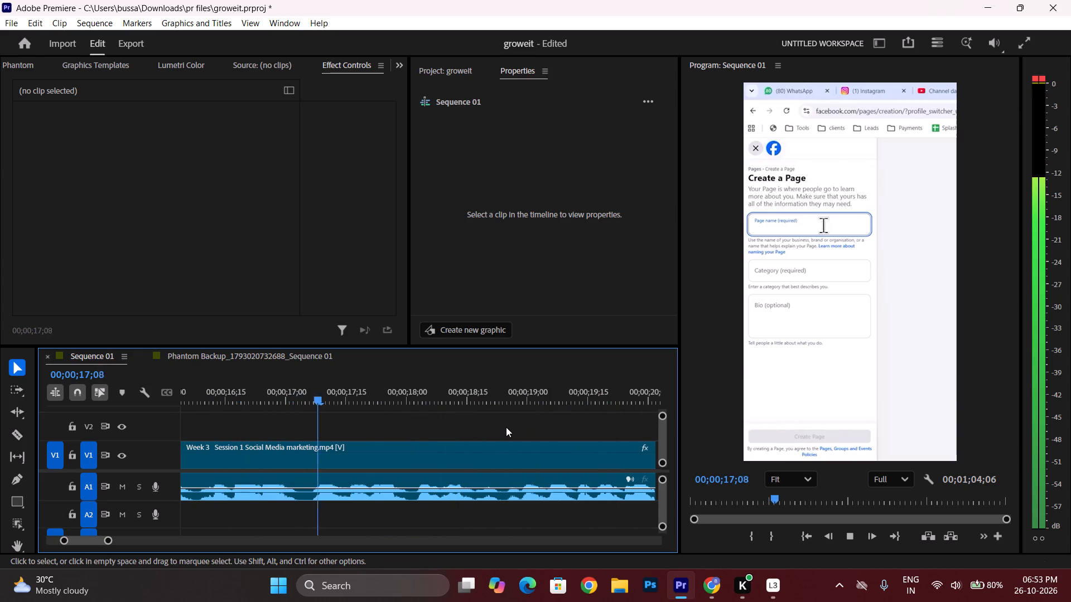
{"action": "scroll", "coordinate": [506, 427], "scroll_direction": "down", "scroll_amount": 1}
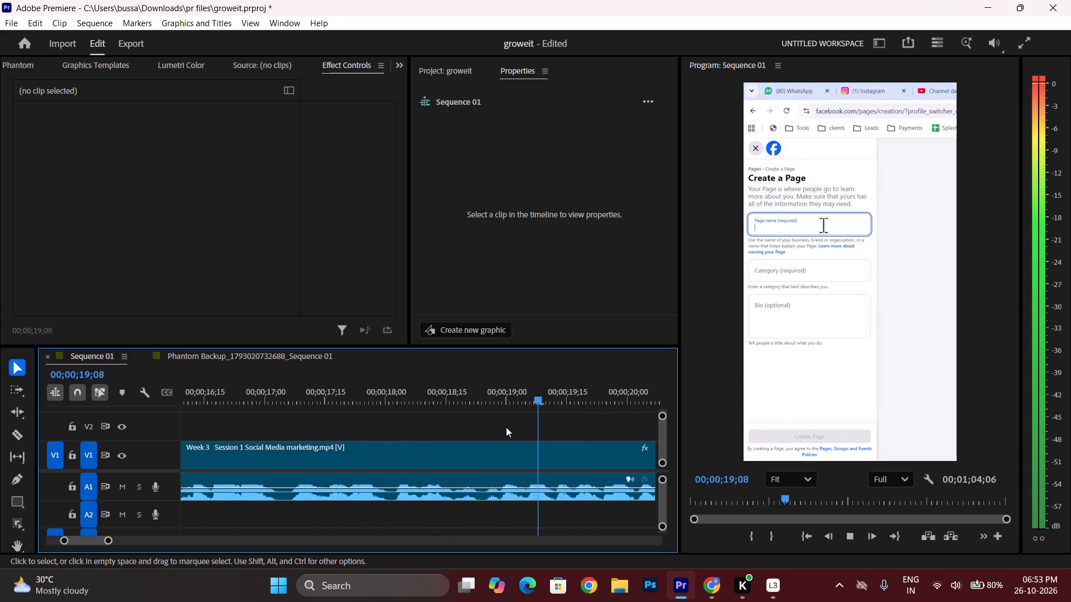
{"action": "scroll", "coordinate": [506, 427], "scroll_direction": "down", "scroll_amount": 1}
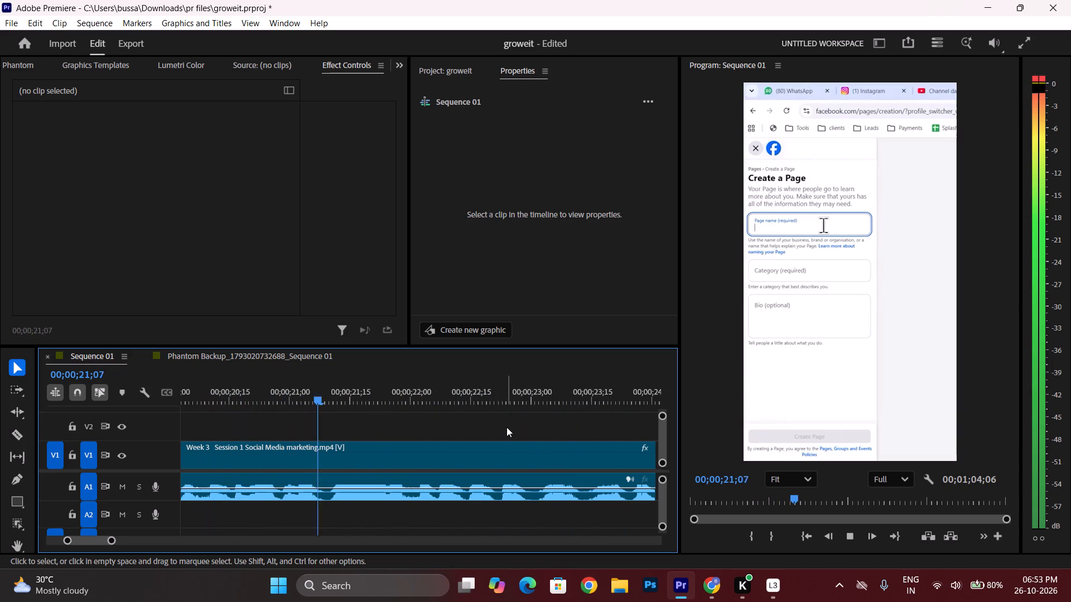
{"action": "scroll", "coordinate": [506, 427], "scroll_direction": "down", "scroll_amount": 7}
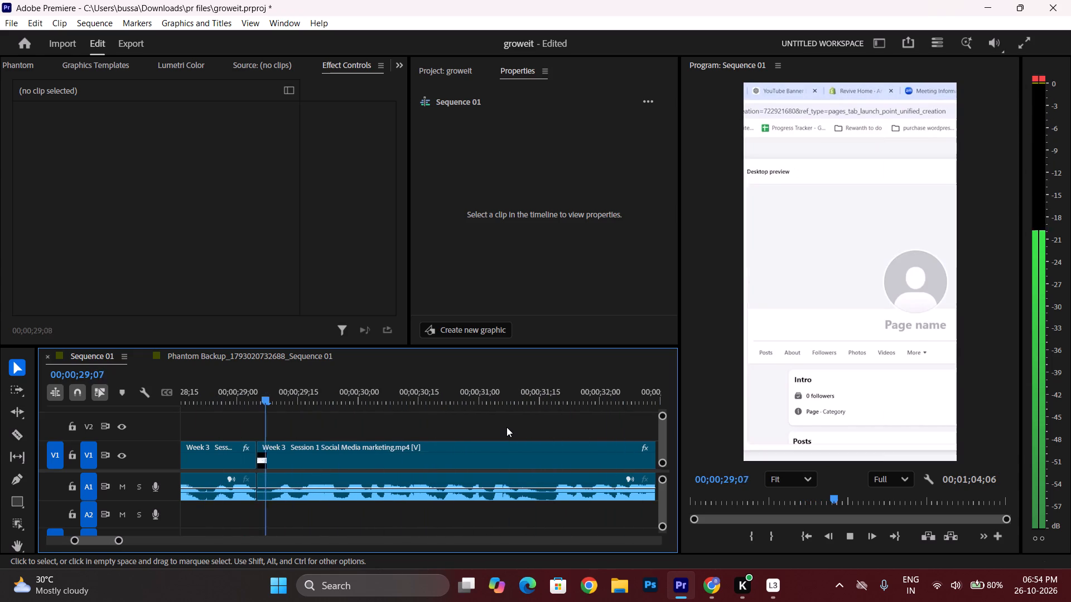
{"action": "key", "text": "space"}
Set the horizontal position of the Week 3 clip starting near 00;00;29;05 to 1811.
{"action": "left_click", "coordinate": [469, 456]}
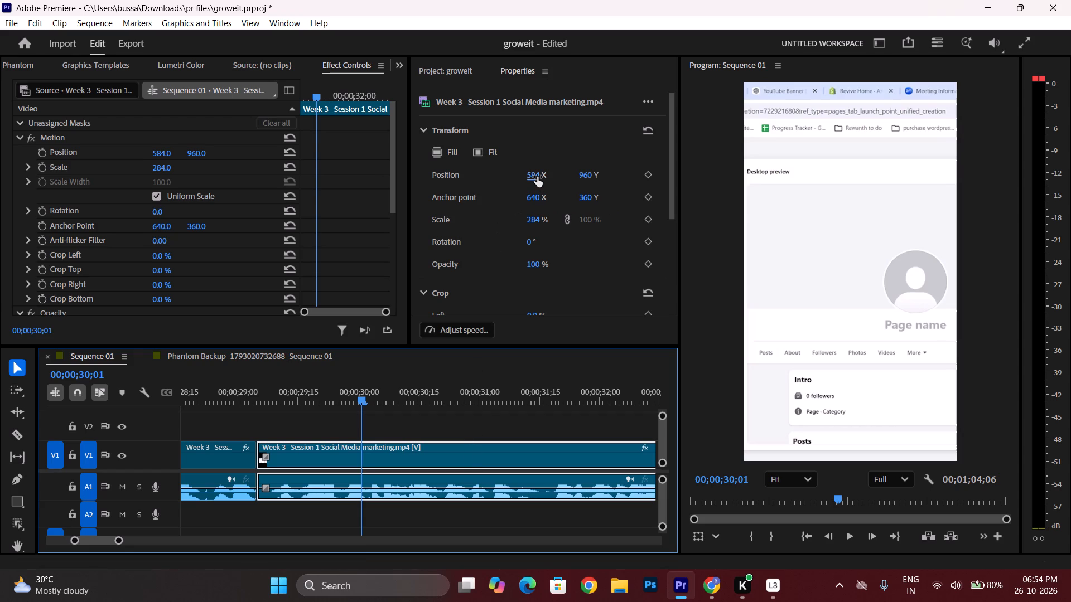
{"action": "left_click", "coordinate": [530, 174]}
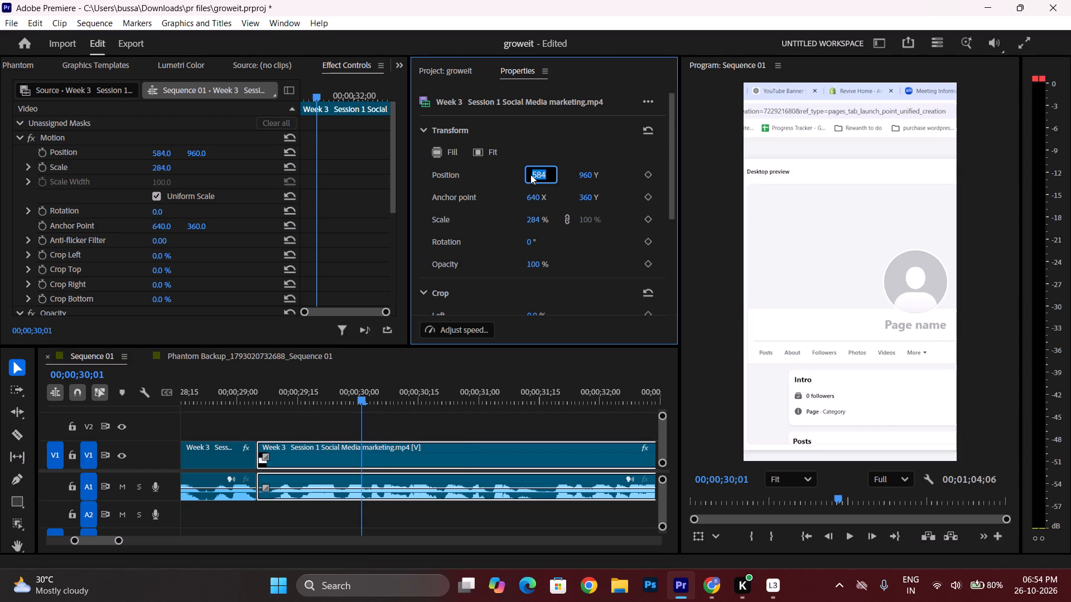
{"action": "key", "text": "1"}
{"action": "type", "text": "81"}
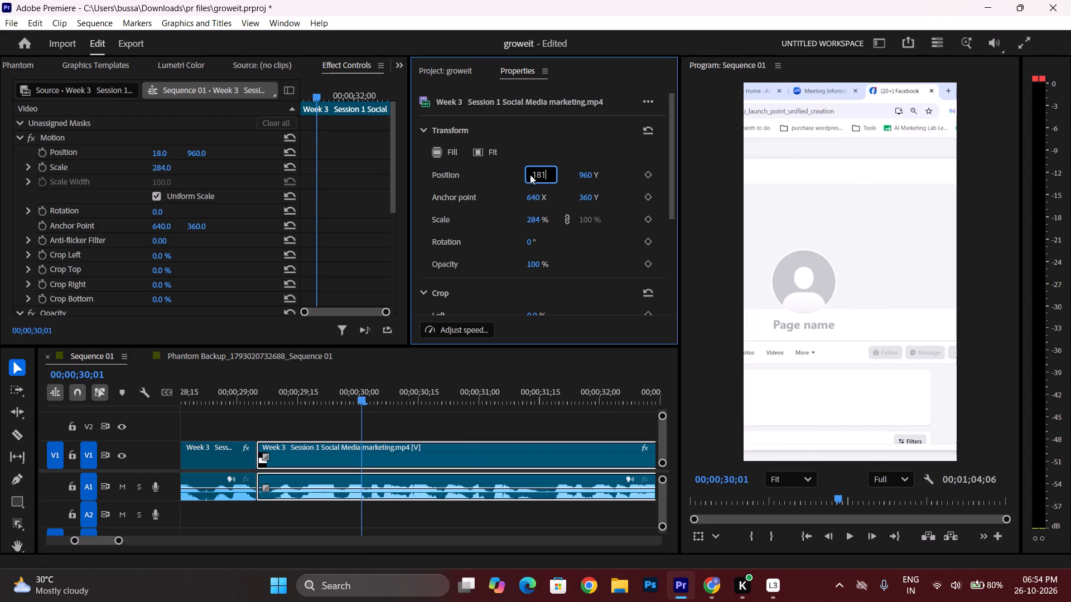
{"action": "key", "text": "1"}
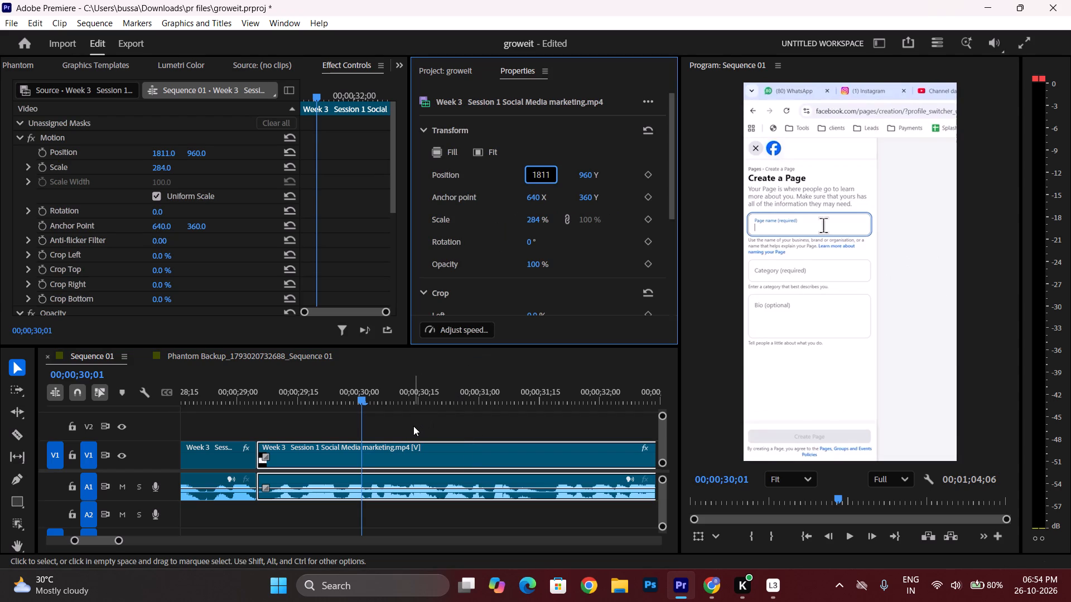
{"action": "left_click", "coordinate": [413, 426]}
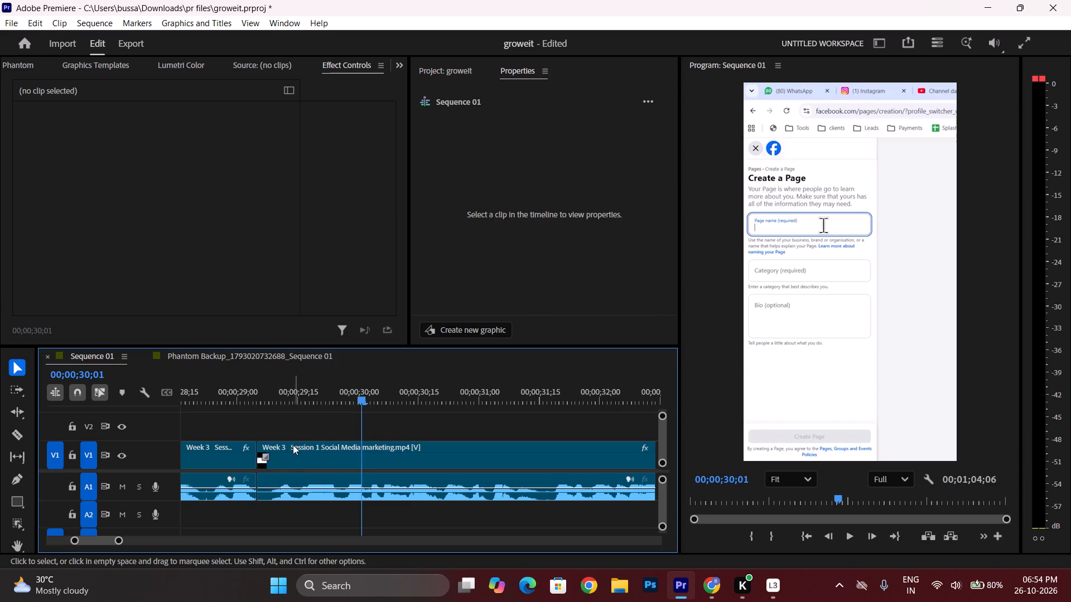
Trim about three frames off the start of the Week 3 clip near 00;00;29;05 and close the gap before it.
{"action": "left_click_drag", "start_coordinate": [261, 448], "coordinate": [272, 453]}
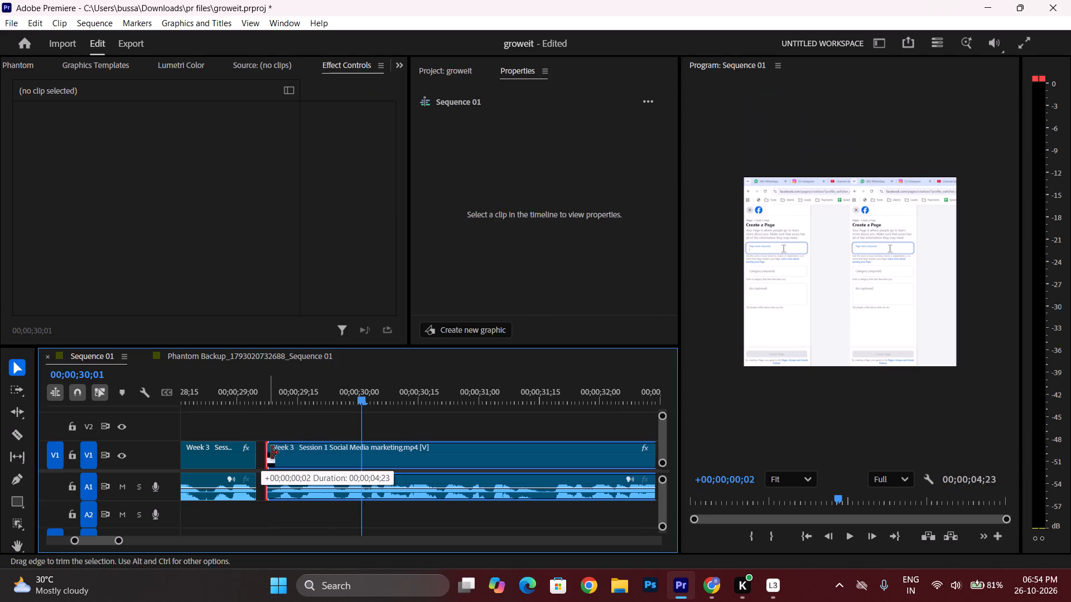
{"action": "left_click_drag", "start_coordinate": [272, 453], "coordinate": [273, 453]}
{"action": "left_click", "coordinate": [265, 452]}
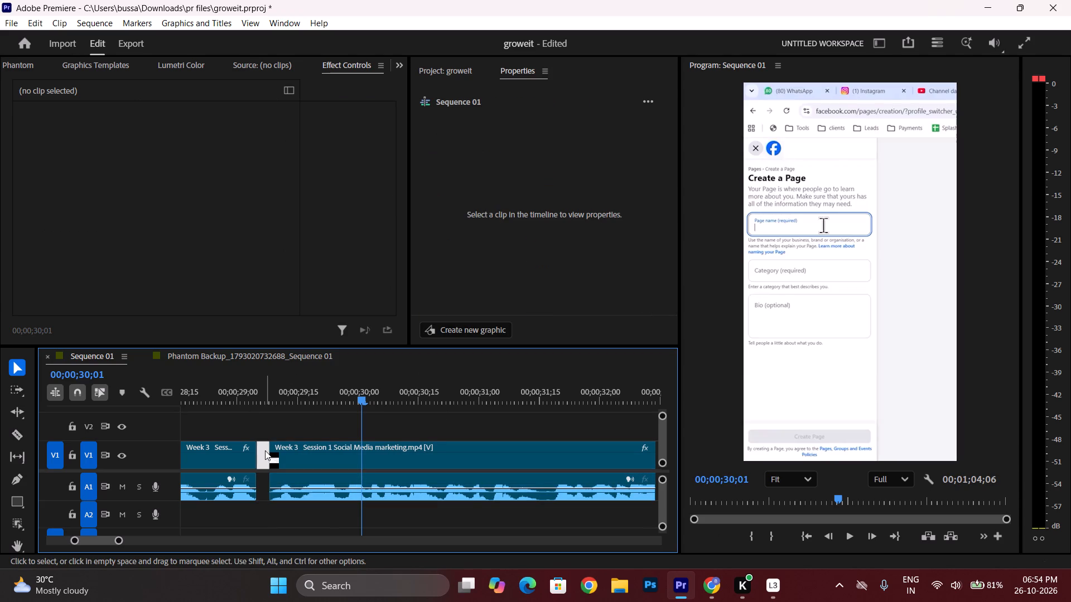
{"action": "key", "text": "BackSpace"}
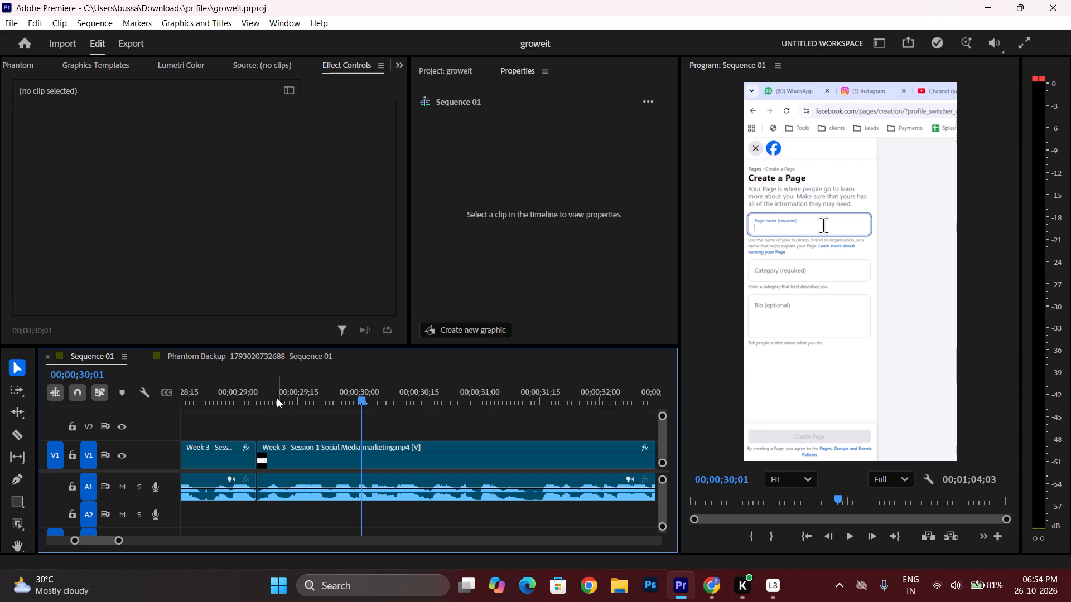
Play Sequence 01 from 00;00;29;10 past the cuts near 00;00;34, checking the speech and framing.
{"action": "left_click", "coordinate": [277, 398]}
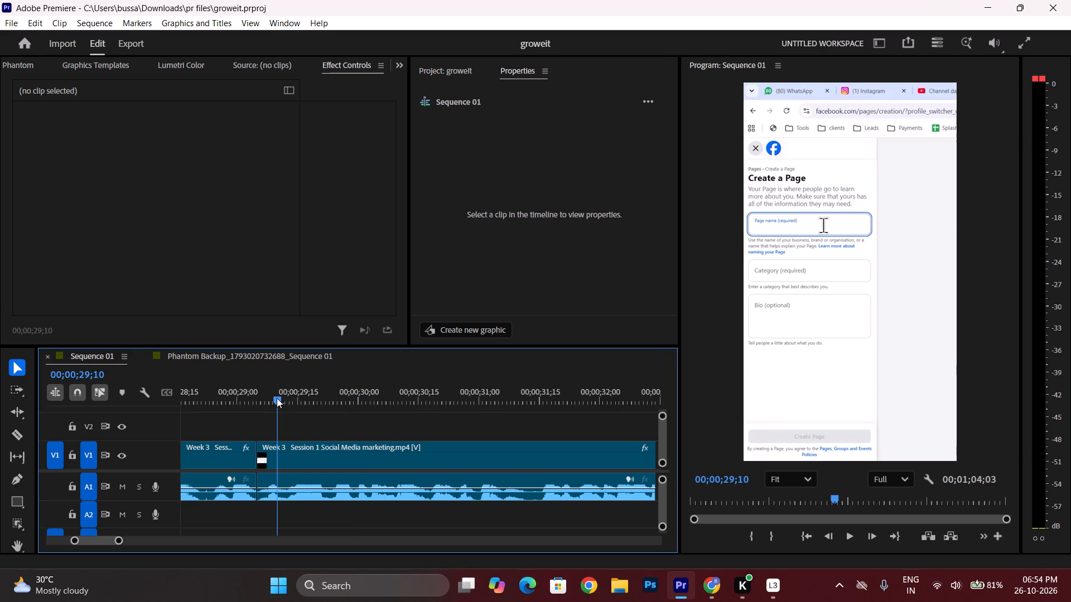
{"action": "left_click", "coordinate": [277, 398]}
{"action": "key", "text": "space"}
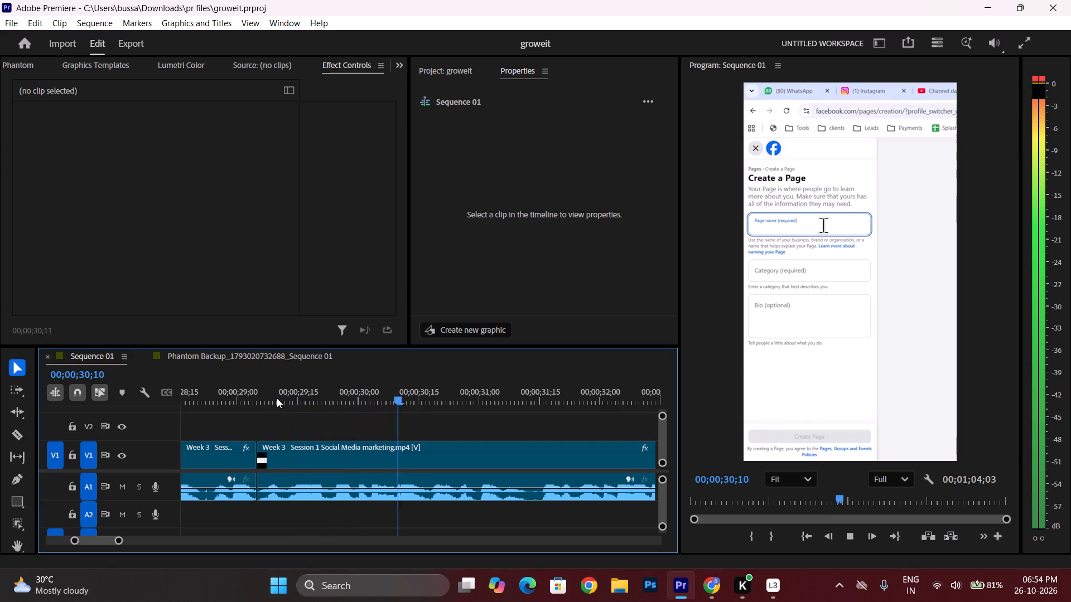
{"action": "scroll", "coordinate": [402, 426], "scroll_direction": "down", "scroll_amount": 2}
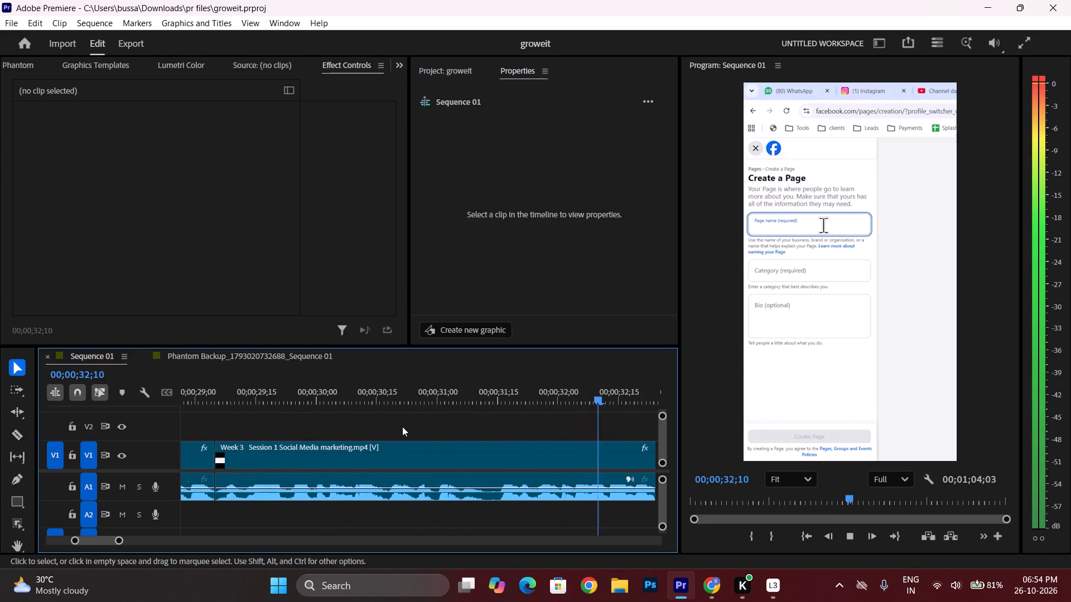
{"action": "scroll", "coordinate": [402, 426], "scroll_direction": "down", "scroll_amount": 1}
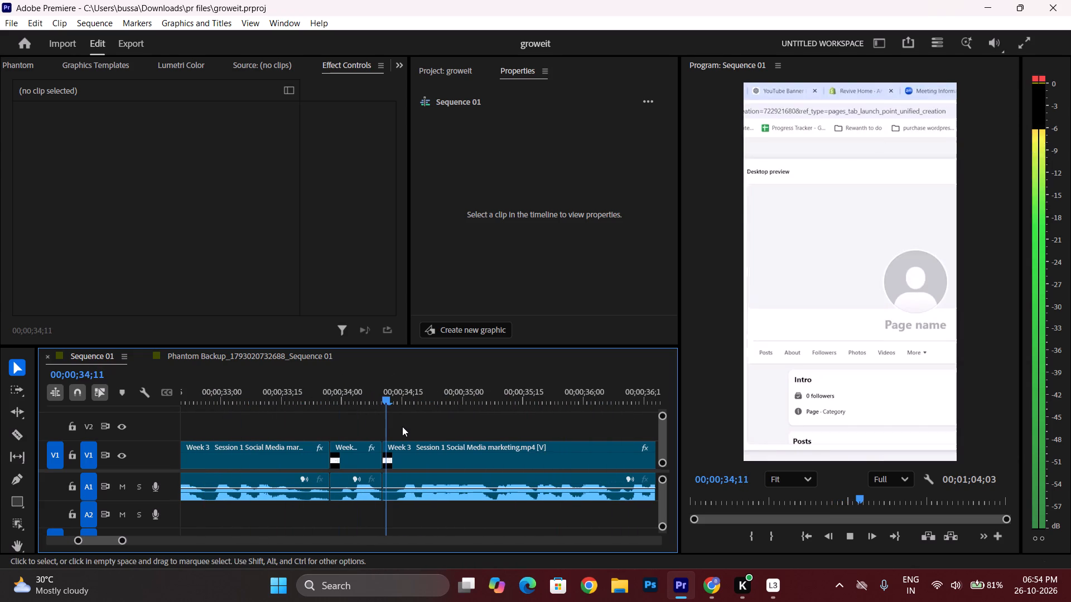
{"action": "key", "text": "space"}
Set the horizontal position of the short Week 3 clip near 00;00;34;00 to 1811.
{"action": "left_click_drag", "start_coordinate": [295, 398], "coordinate": [263, 398]}
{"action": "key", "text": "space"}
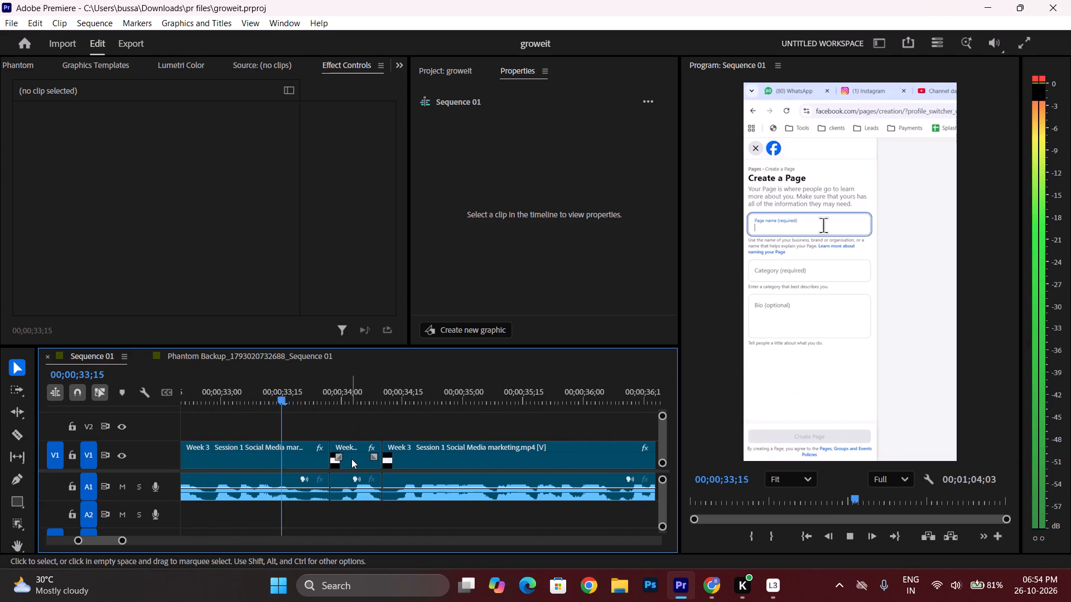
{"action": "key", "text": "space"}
{"action": "left_click", "coordinate": [351, 459]}
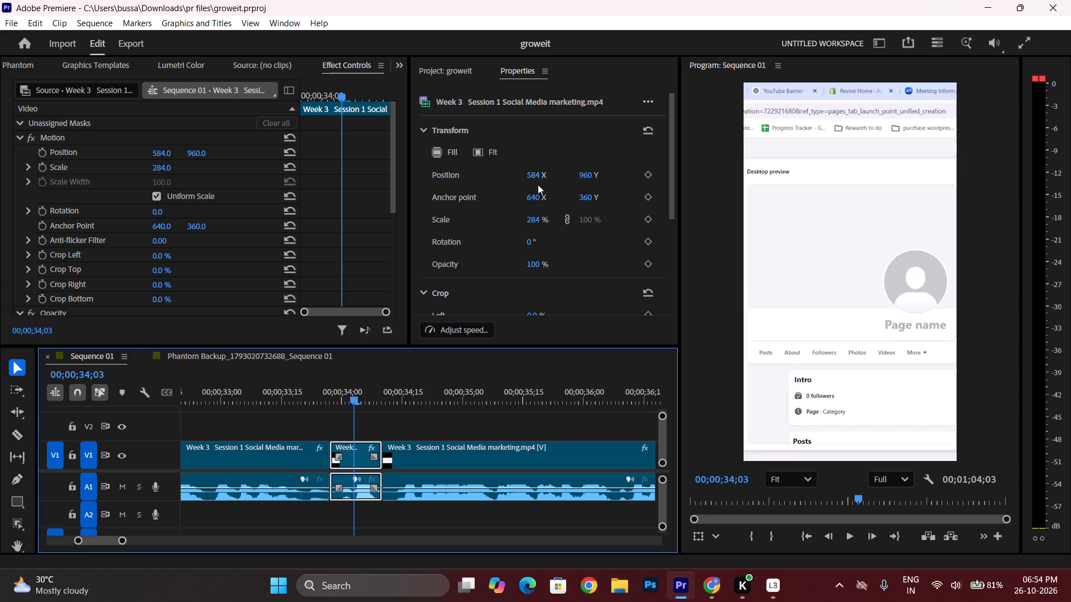
{"action": "left_click", "coordinate": [533, 174]}
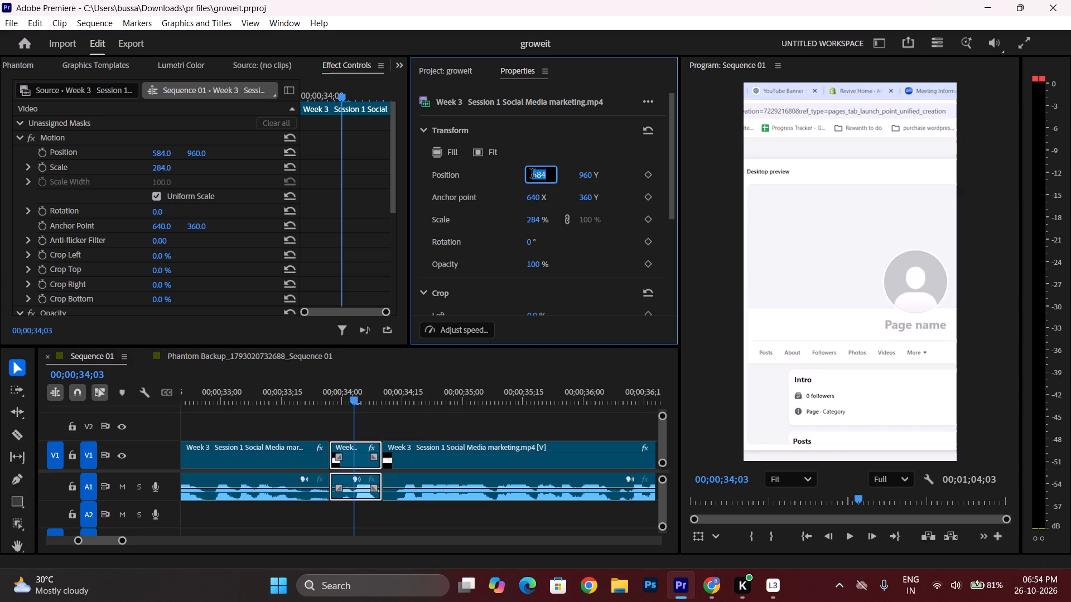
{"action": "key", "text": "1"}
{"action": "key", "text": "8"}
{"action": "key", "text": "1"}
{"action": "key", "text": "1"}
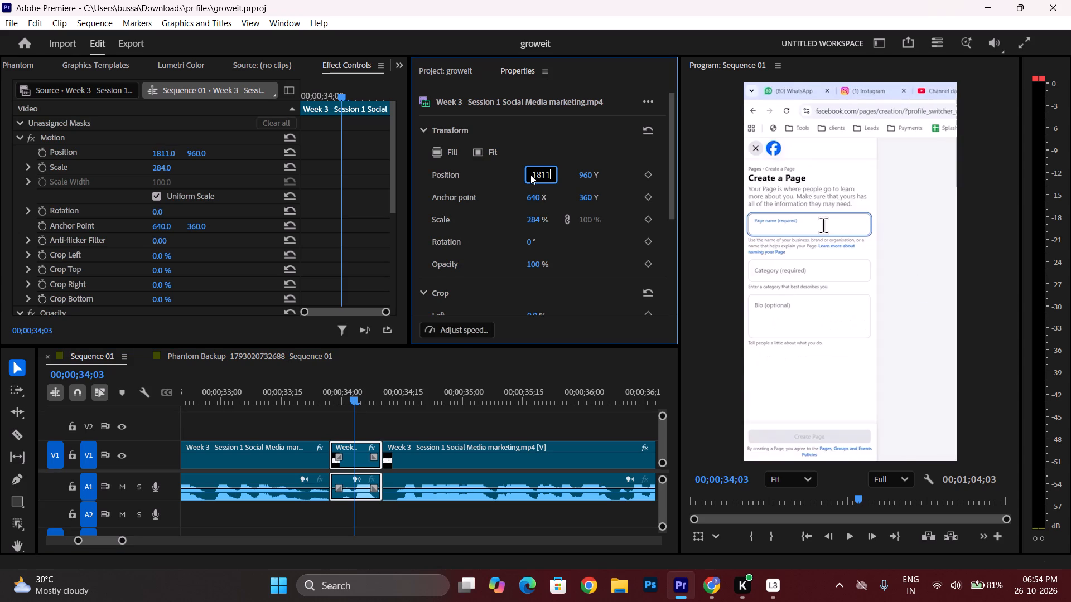
{"action": "left_click", "coordinate": [422, 430]}
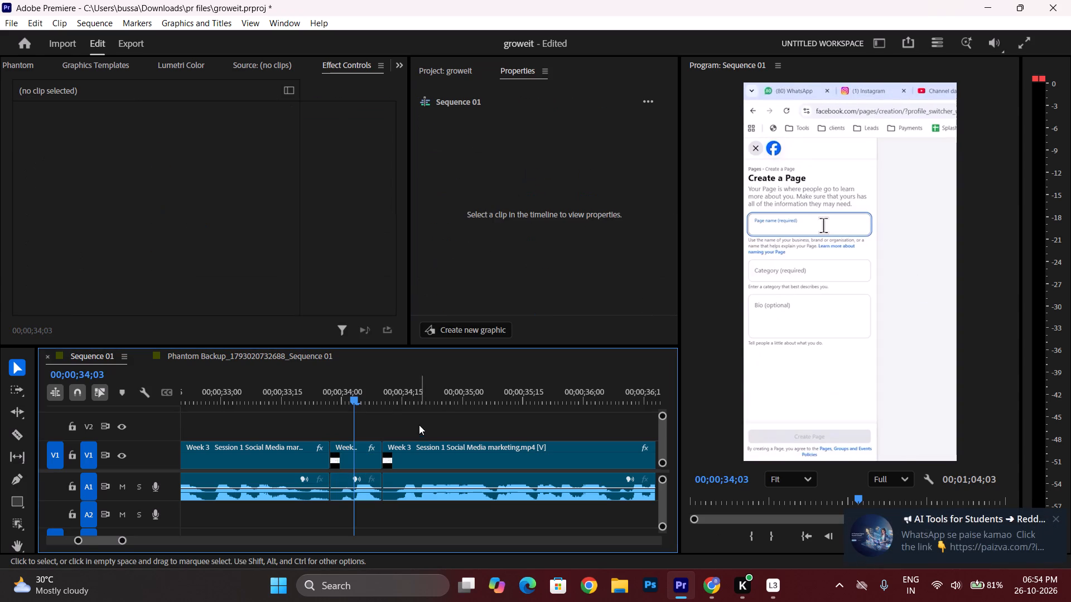
Trim the start of the Week 3 clip after the short one to 00;00;34;12 and close the resulting gap.
{"action": "left_click", "coordinate": [397, 399]}
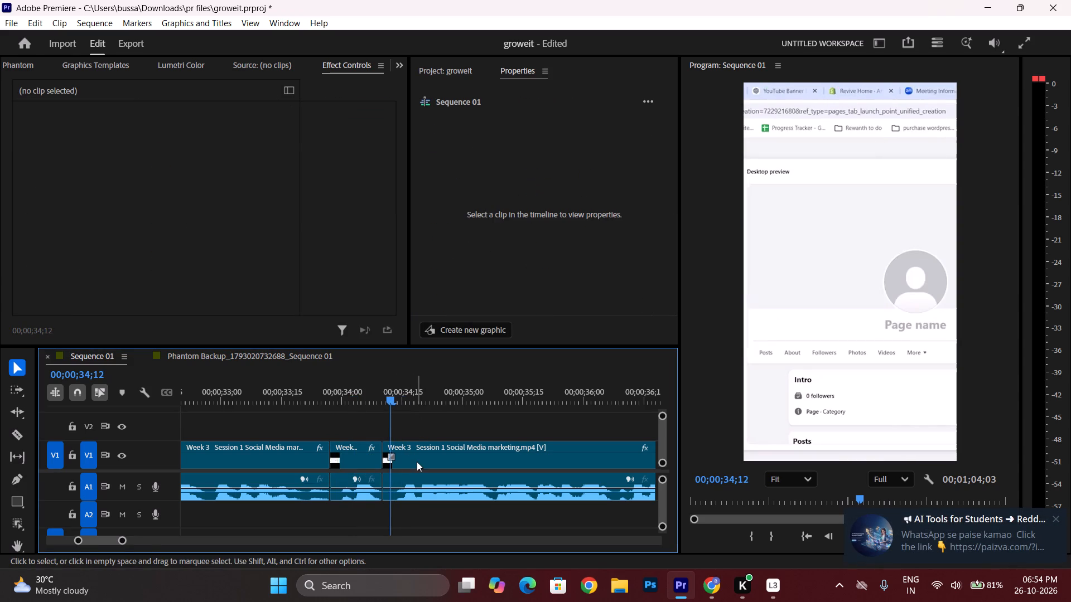
{"action": "left_click_drag", "start_coordinate": [384, 449], "coordinate": [395, 450]}
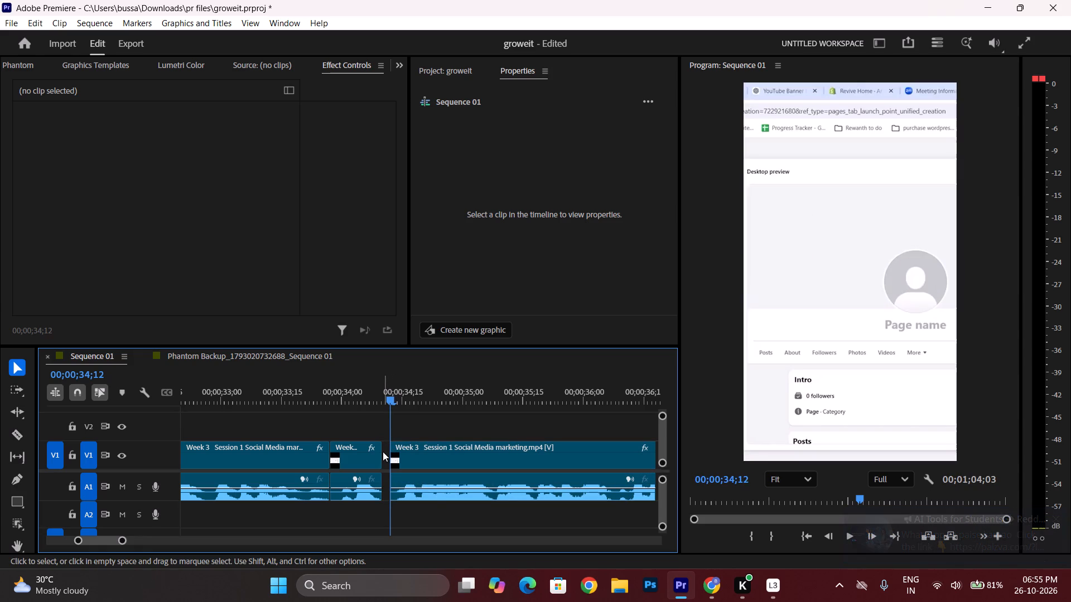
{"action": "left_click", "coordinate": [383, 452]}
{"action": "key", "text": "BackSpace"}
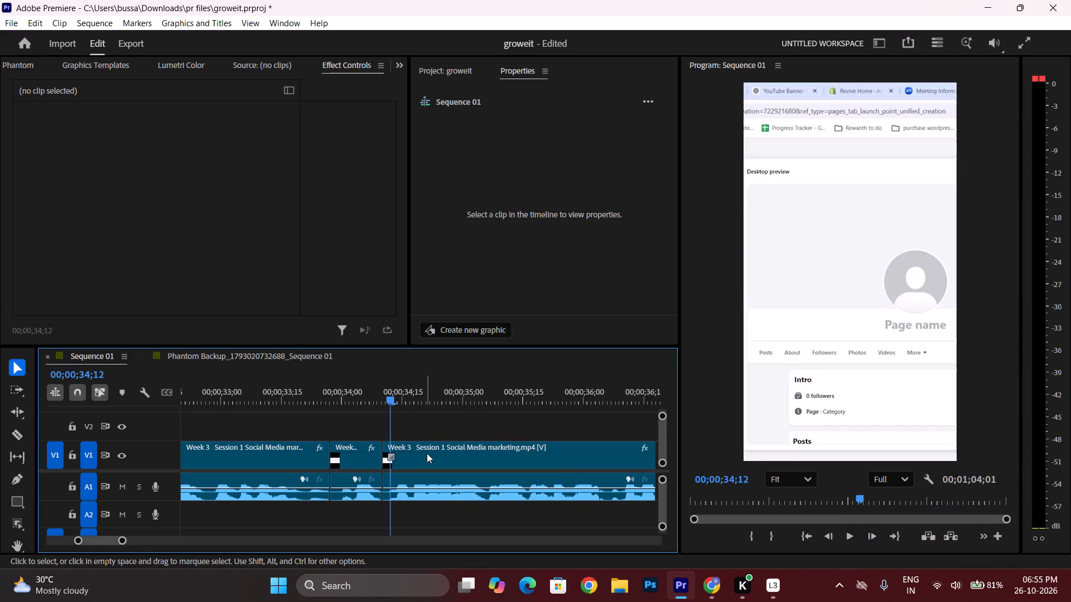
Trim two frames off the start of the short Week 3 clip near 00;00;33;27 and close the gap before it.
{"action": "left_click_drag", "start_coordinate": [332, 448], "coordinate": [339, 448]}
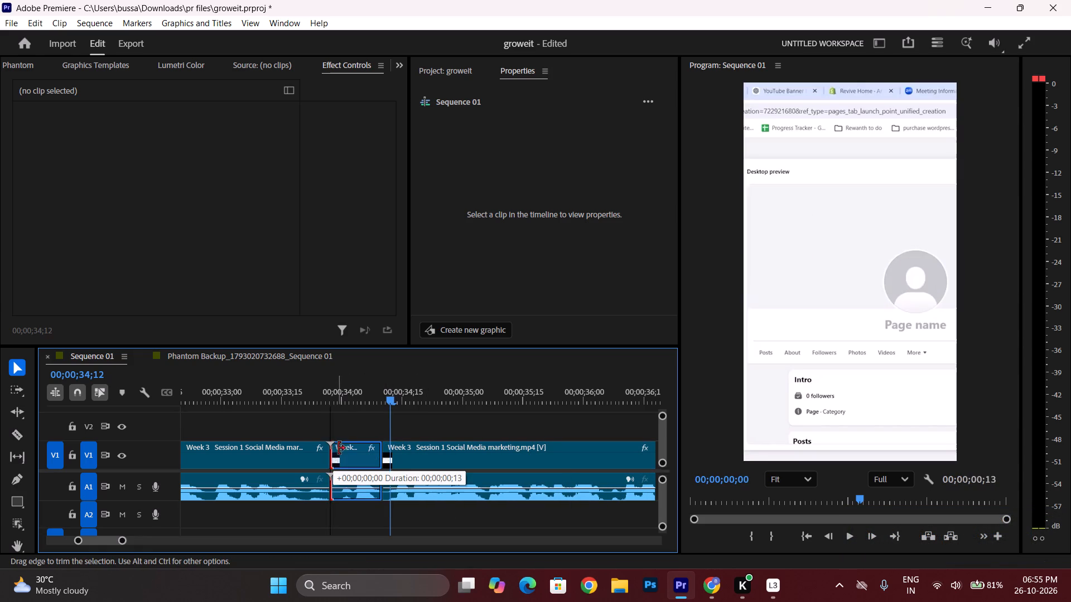
{"action": "left_click_drag", "start_coordinate": [339, 448], "coordinate": [342, 449]}
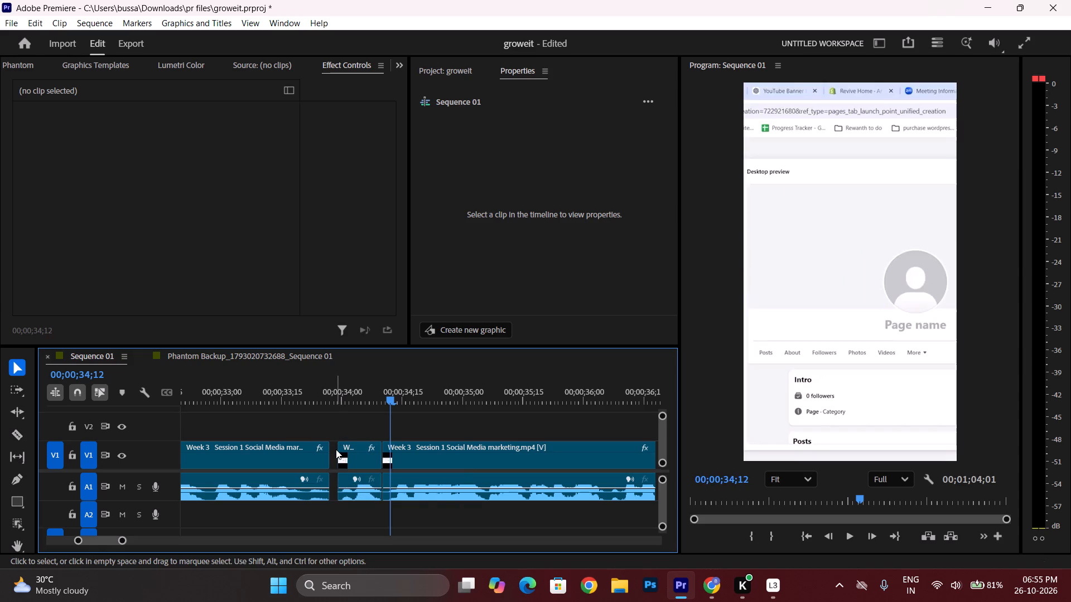
{"action": "left_click", "coordinate": [336, 449]}
{"action": "key", "text": "BackSpace"}
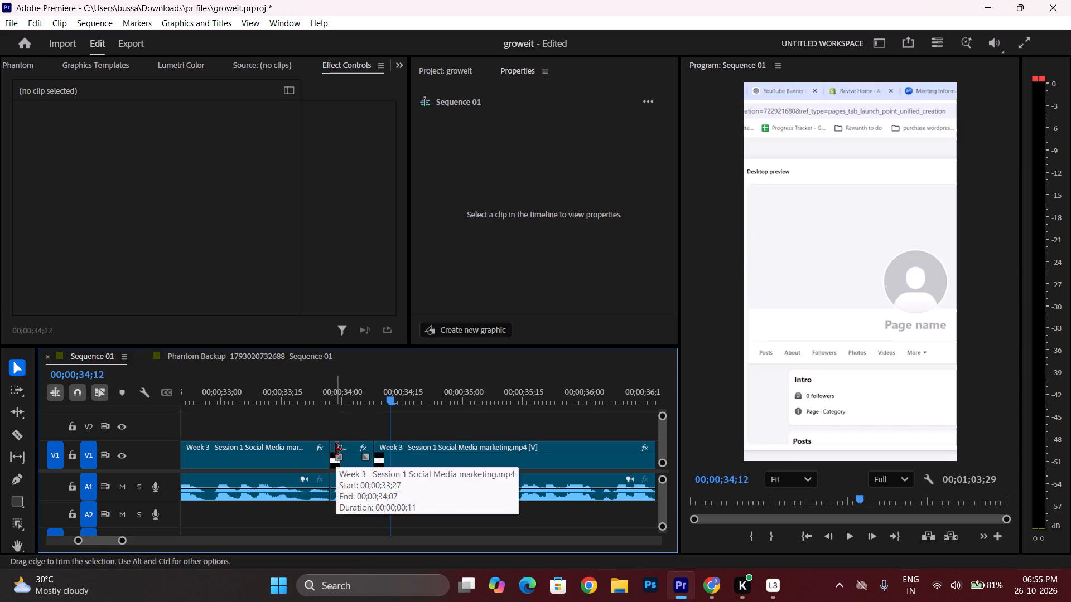
Set the horizontal position of the Week 3 clip starting near 00;00;34;08 to 1811.
{"action": "left_click", "coordinate": [415, 453]}
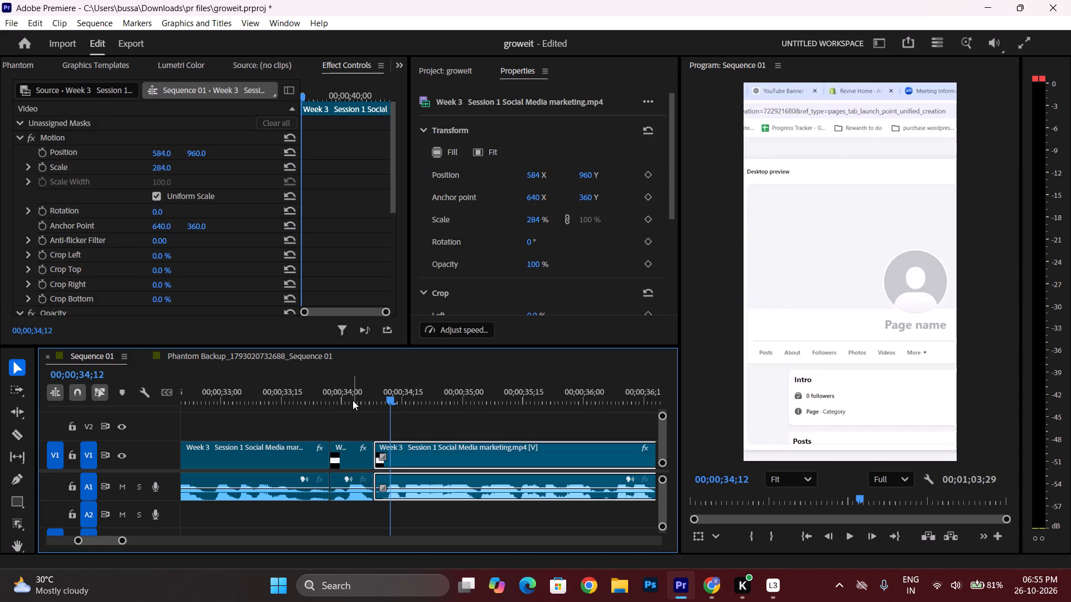
{"action": "left_click", "coordinate": [353, 400]}
{"action": "left_click_drag", "start_coordinate": [353, 400], "coordinate": [375, 404]}
{"action": "left_click", "coordinate": [409, 395]}
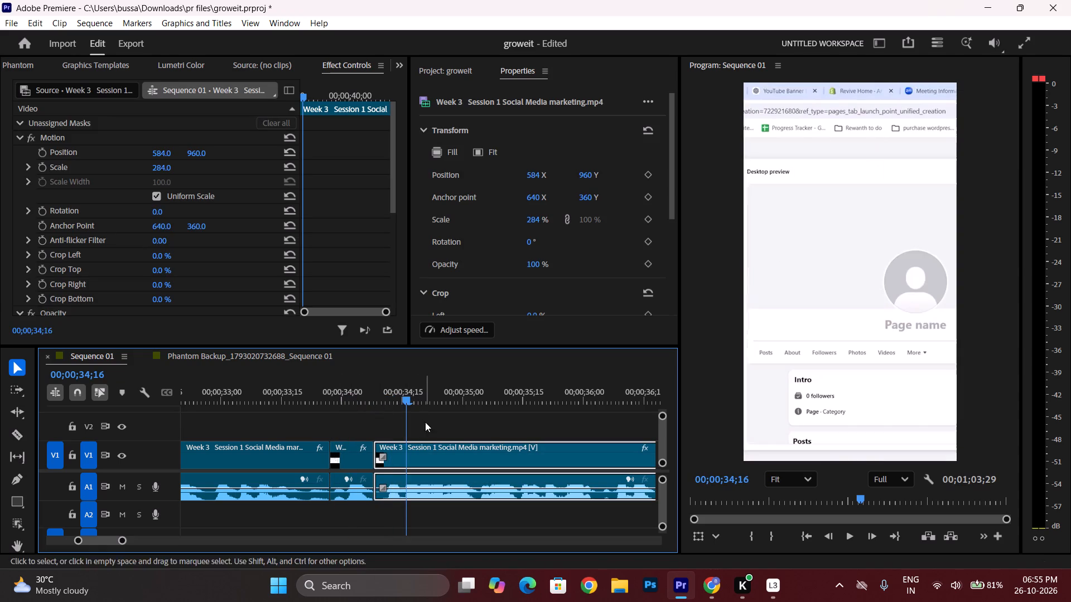
{"action": "left_click", "coordinate": [536, 174]}
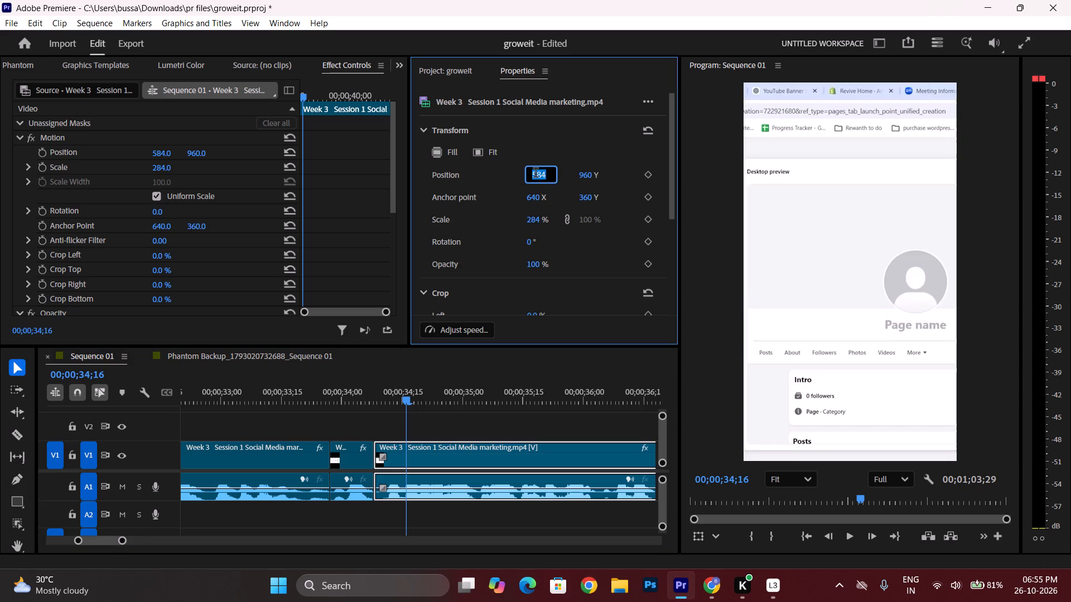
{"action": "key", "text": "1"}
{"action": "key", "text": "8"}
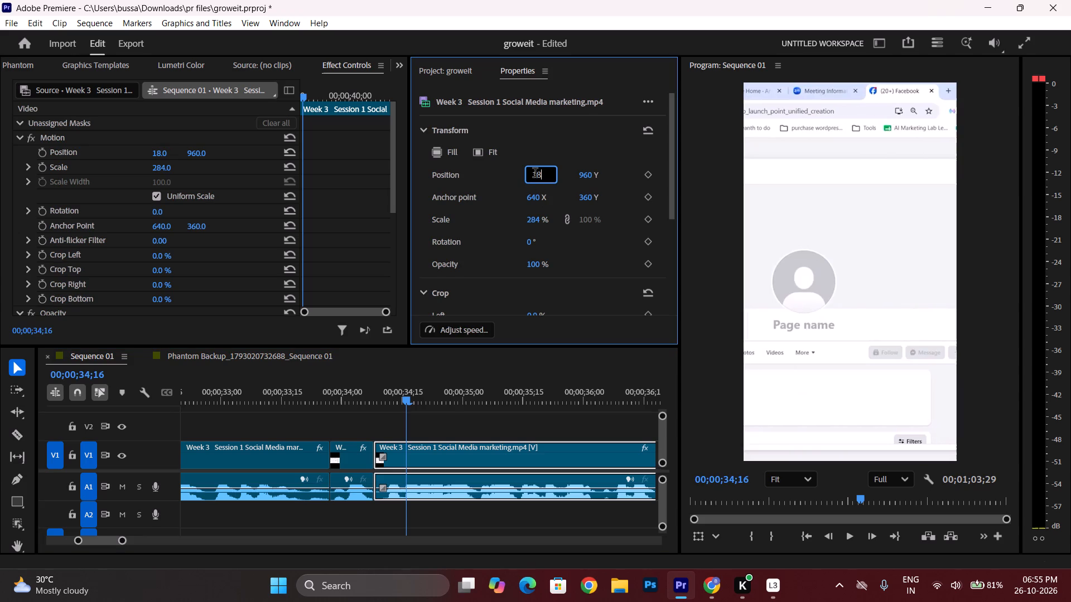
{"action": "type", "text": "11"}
{"action": "left_click", "coordinate": [441, 416]}
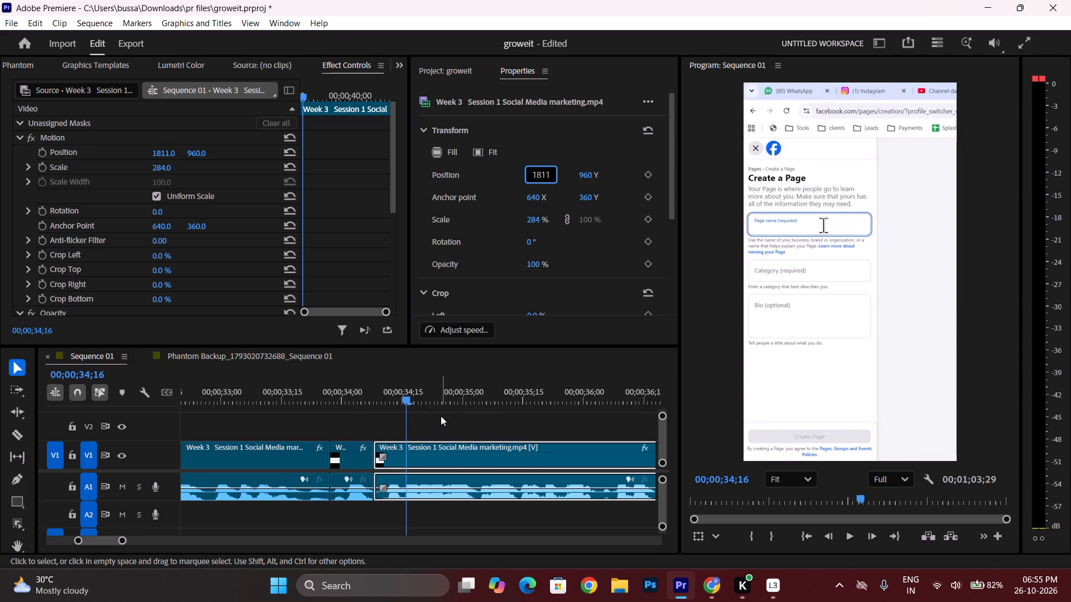
Play on from 00;00;34;06, trim two frames off the start of the Week 3 clip near 00;00;44;27, and close the gap.
{"action": "left_click", "coordinate": [368, 396]}
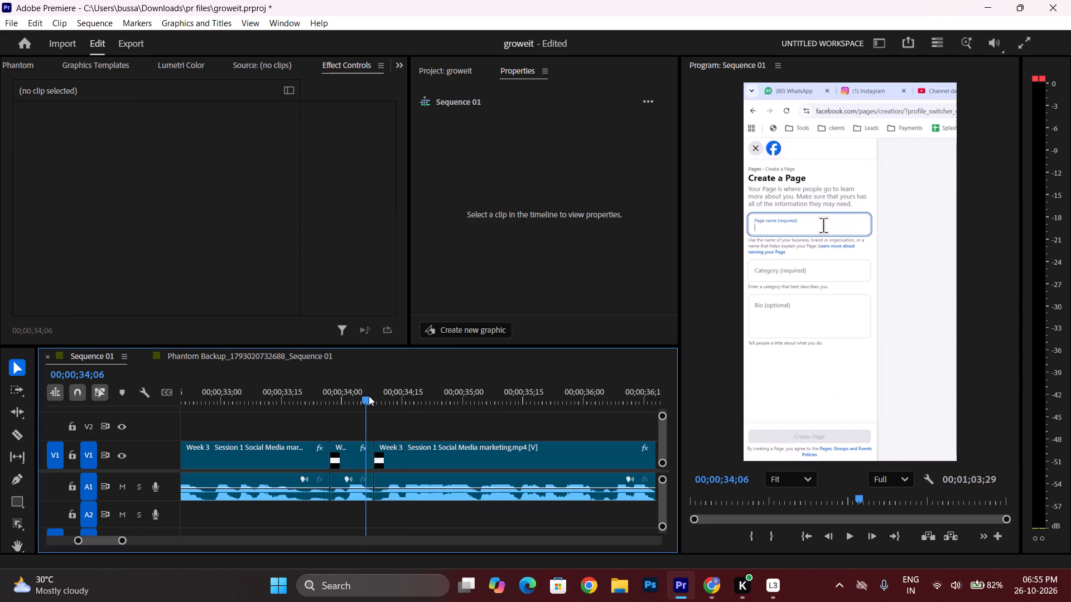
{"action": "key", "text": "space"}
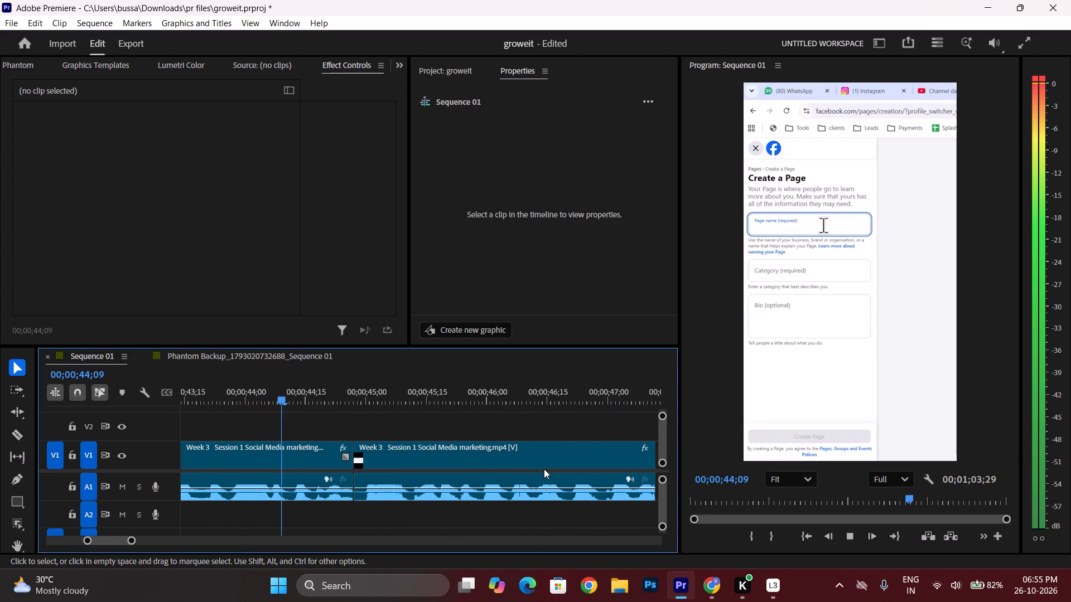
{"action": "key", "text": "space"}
{"action": "left_click_drag", "start_coordinate": [356, 449], "coordinate": [365, 449]}
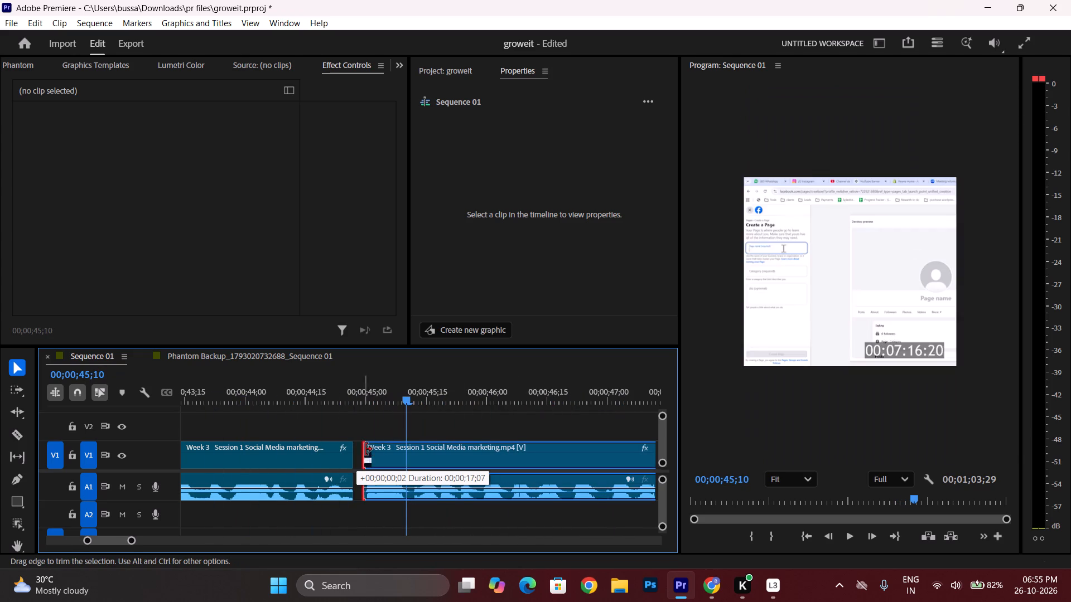
{"action": "left_click_drag", "start_coordinate": [365, 449], "coordinate": [366, 449]}
{"action": "left_click", "coordinate": [358, 450]}
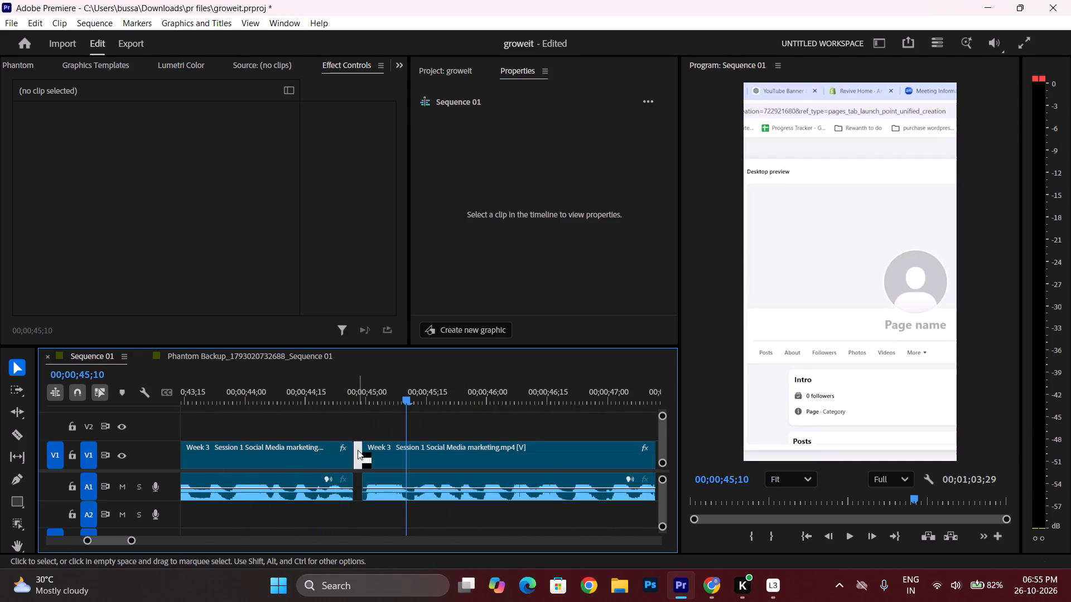
{"action": "key", "text": "BackSpace"}
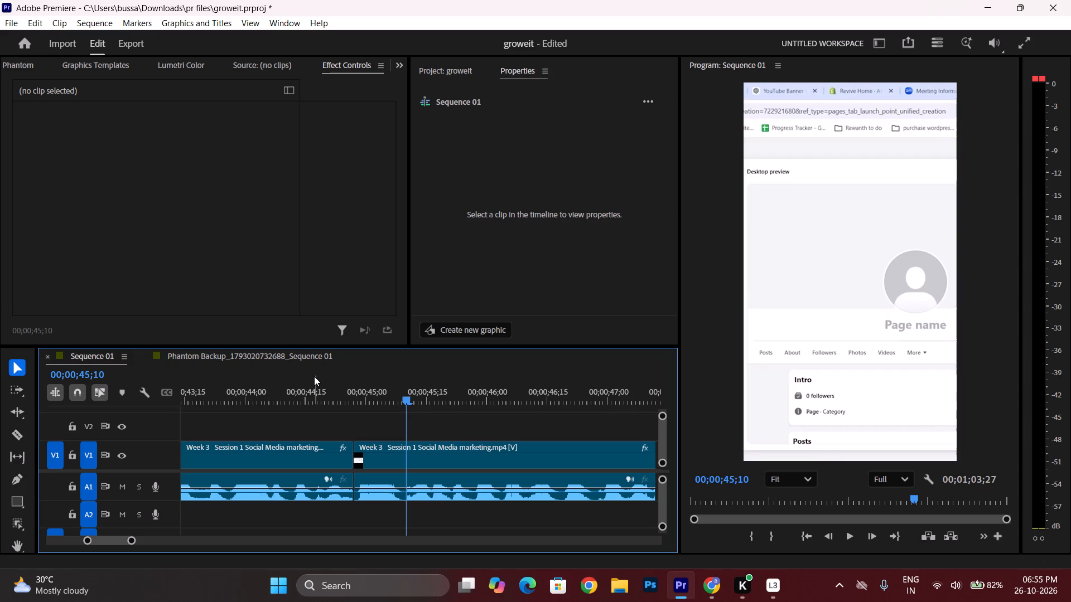
Play Sequence 01 from about 00;00;40;00 past the cut near 00;00;44;27, checking the speech and framing.
{"action": "left_click", "coordinate": [310, 395]}
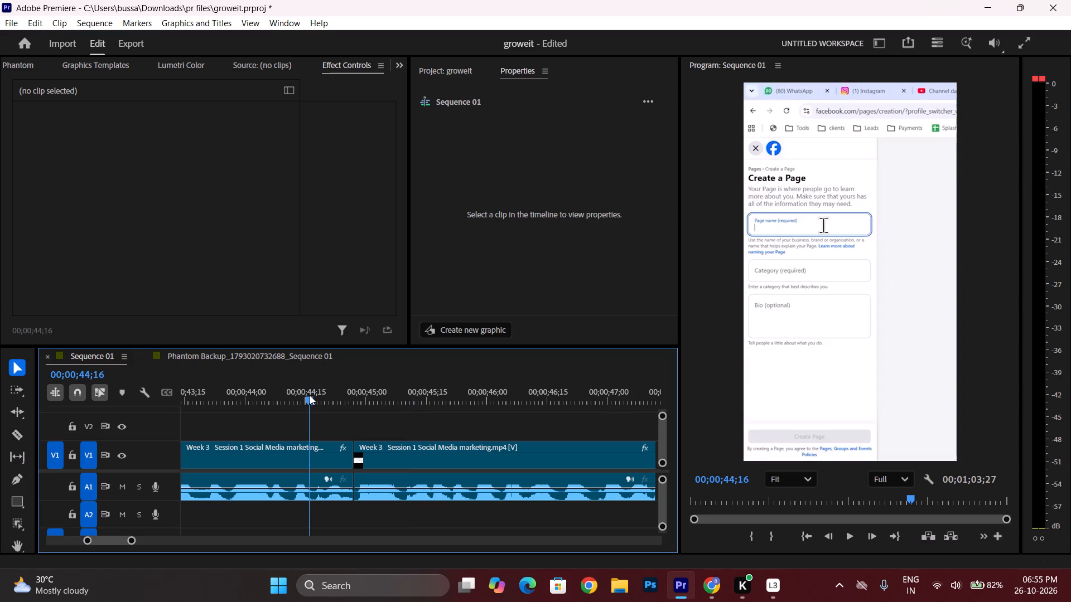
{"action": "left_click_drag", "start_coordinate": [308, 395], "coordinate": [193, 403]}
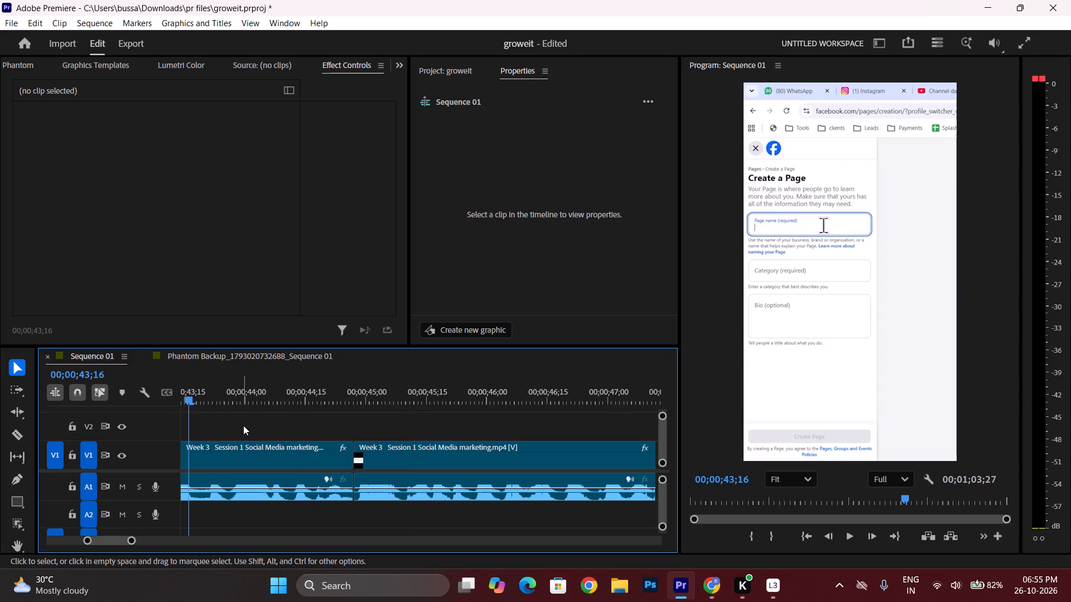
{"action": "left_click_drag", "start_coordinate": [200, 396], "coordinate": [260, 404]}
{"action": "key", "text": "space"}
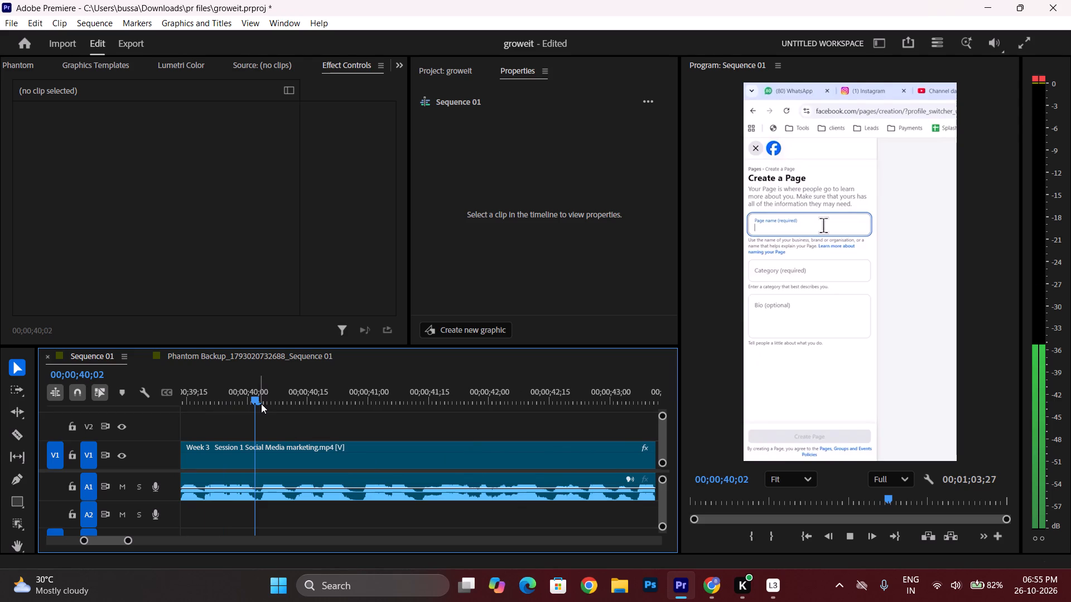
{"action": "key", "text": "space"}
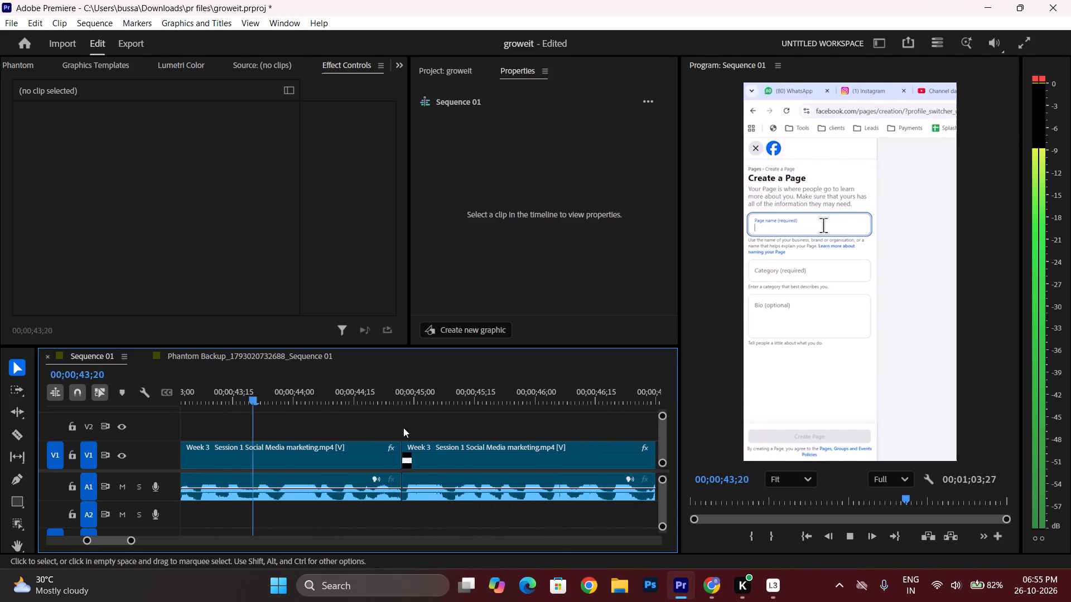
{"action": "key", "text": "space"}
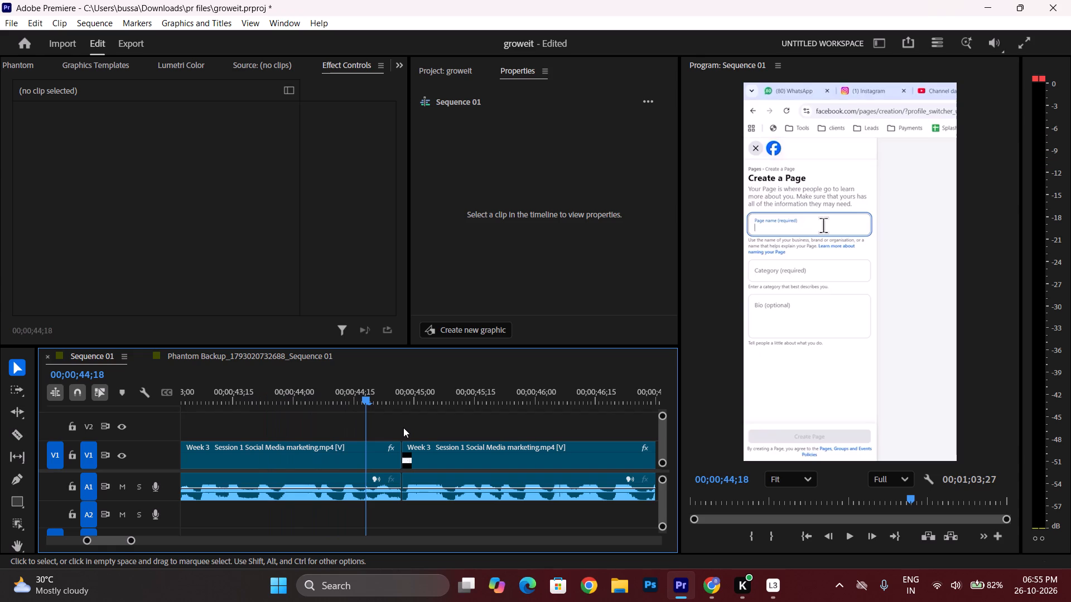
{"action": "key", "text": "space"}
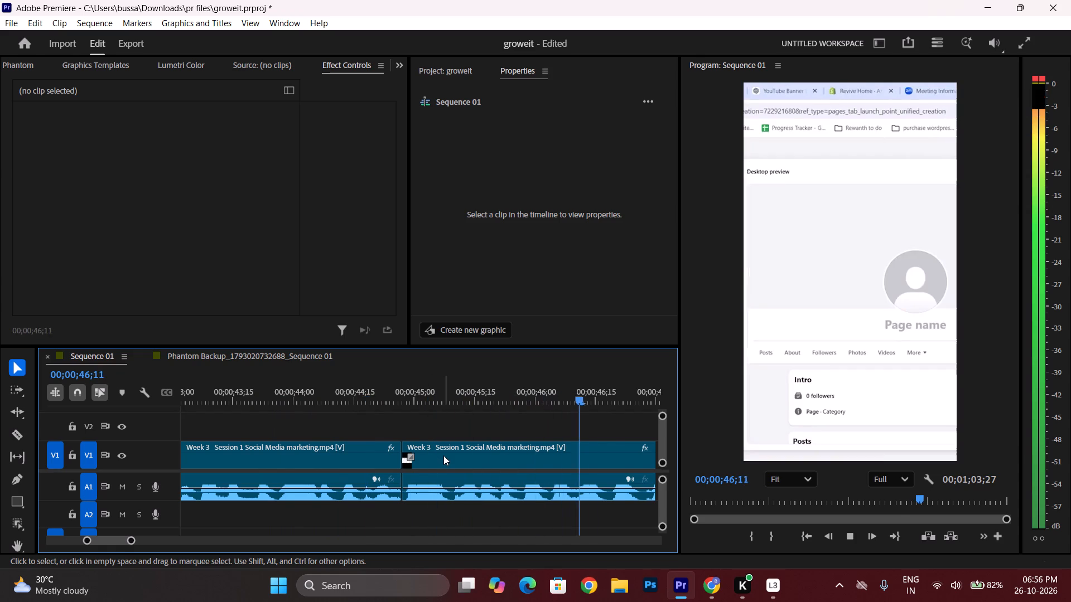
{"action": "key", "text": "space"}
Split the Week 3 clip at 00;00;46;28, where the recording leaves the Create a Page form.
{"action": "scroll", "coordinate": [394, 459], "scroll_direction": "up", "scroll_amount": 2}
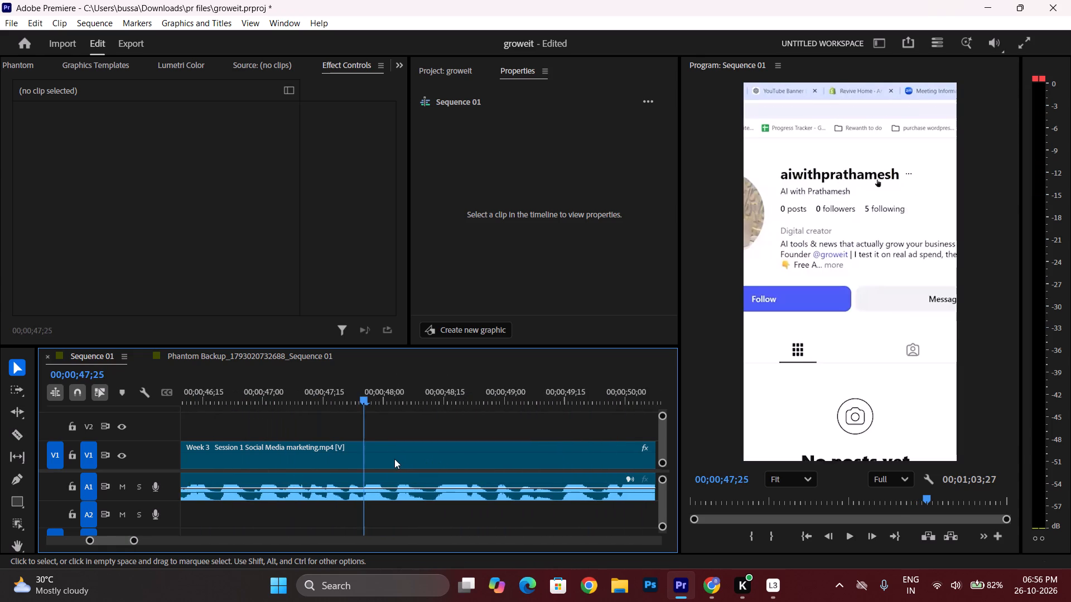
{"action": "scroll", "coordinate": [394, 459], "scroll_direction": "up", "scroll_amount": 14}
{"action": "left_click", "coordinate": [394, 459]}
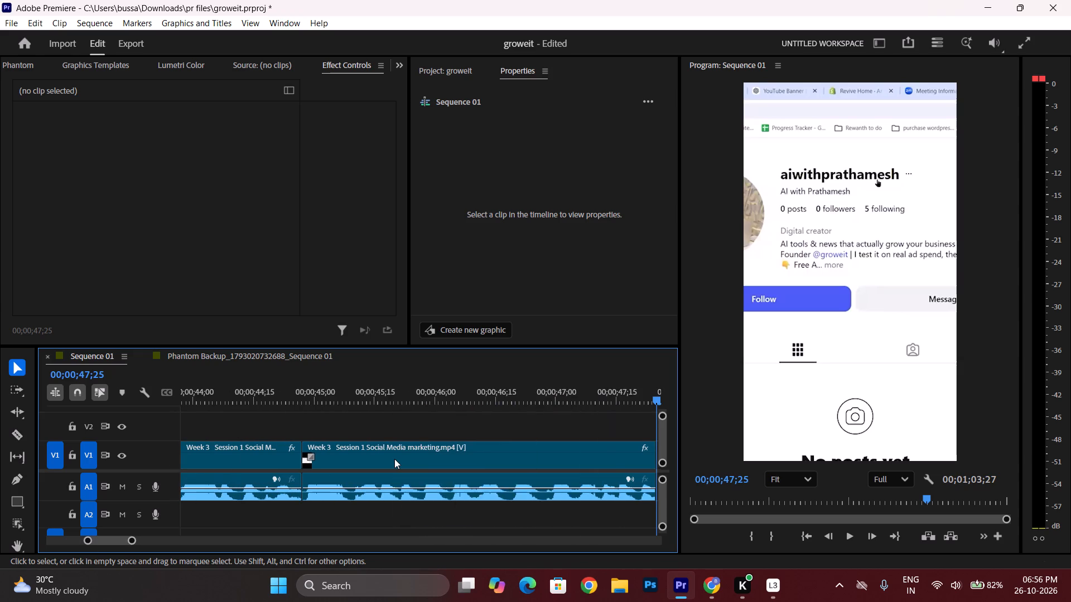
{"action": "left_click", "coordinate": [324, 457]}
{"action": "left_click_drag", "start_coordinate": [310, 386], "coordinate": [319, 388]}
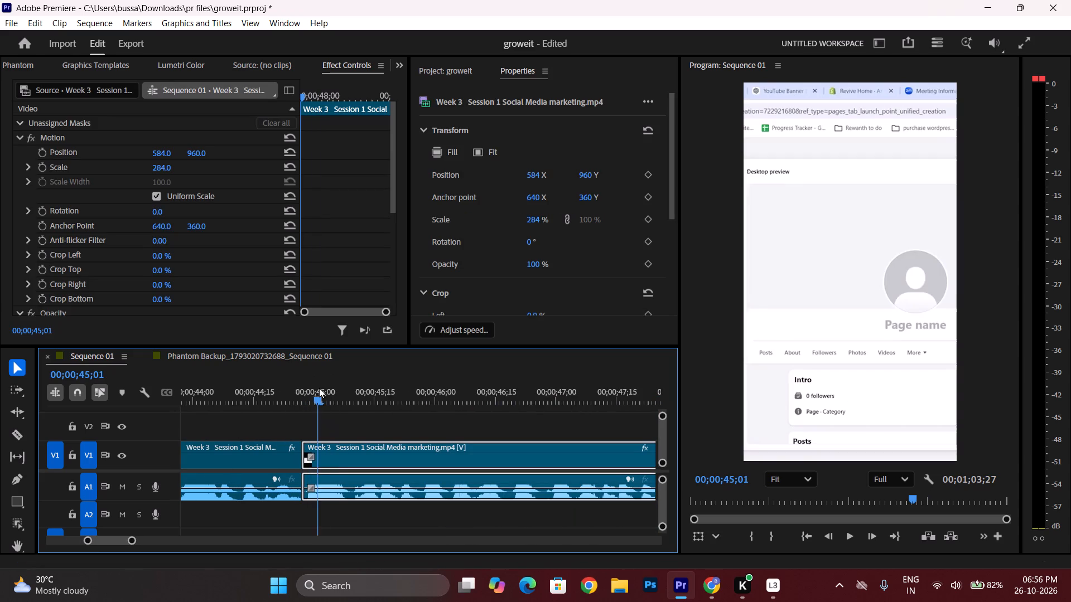
{"action": "left_click_drag", "start_coordinate": [319, 388], "coordinate": [518, 423]}
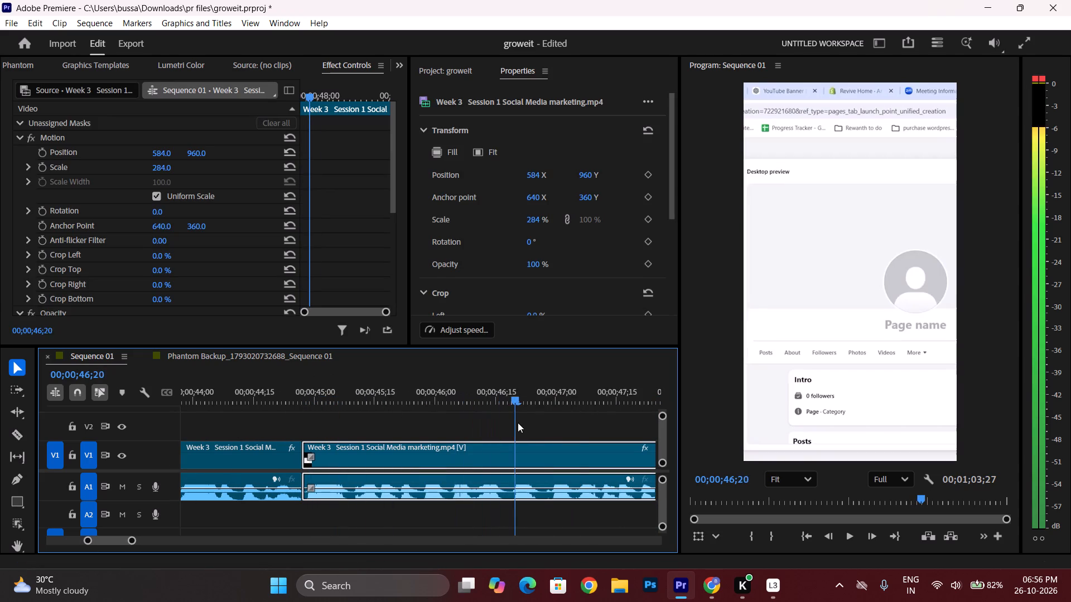
{"action": "left_click_drag", "start_coordinate": [518, 423], "coordinate": [549, 429]}
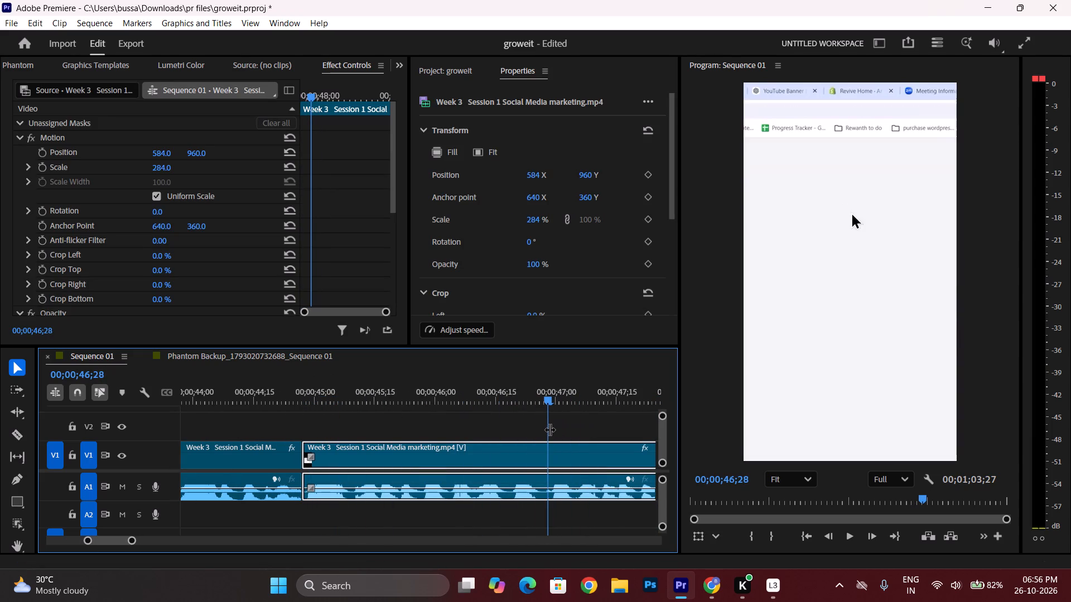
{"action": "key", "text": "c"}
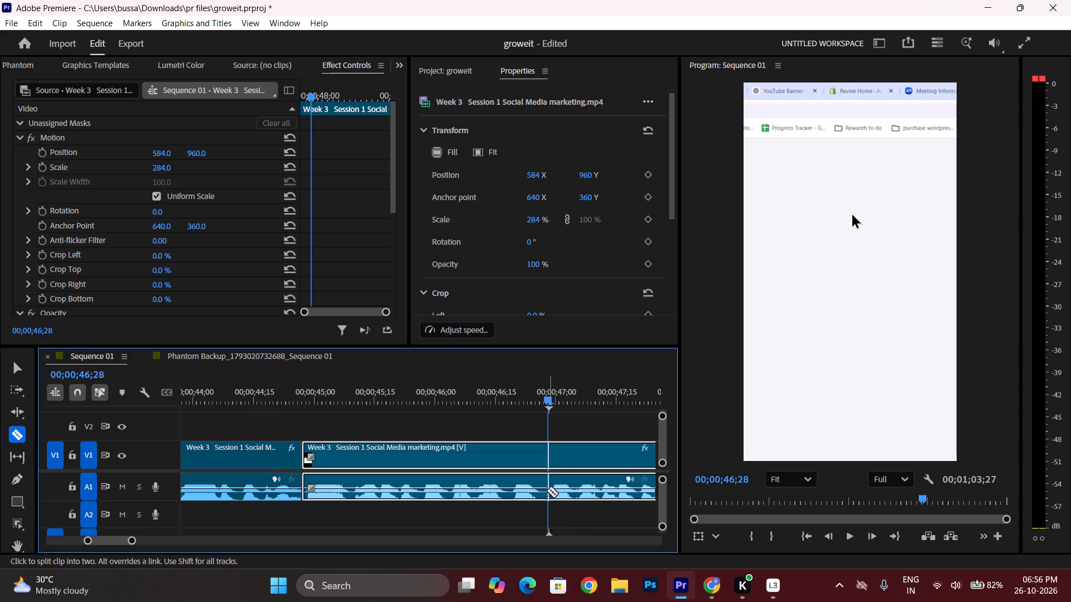
{"action": "left_click", "coordinate": [546, 492]}
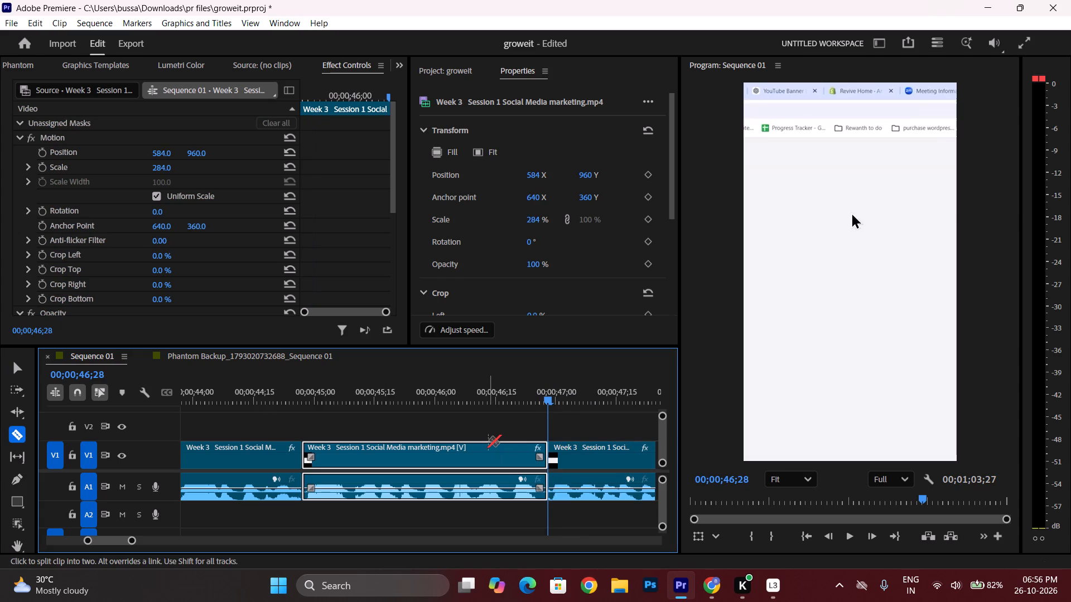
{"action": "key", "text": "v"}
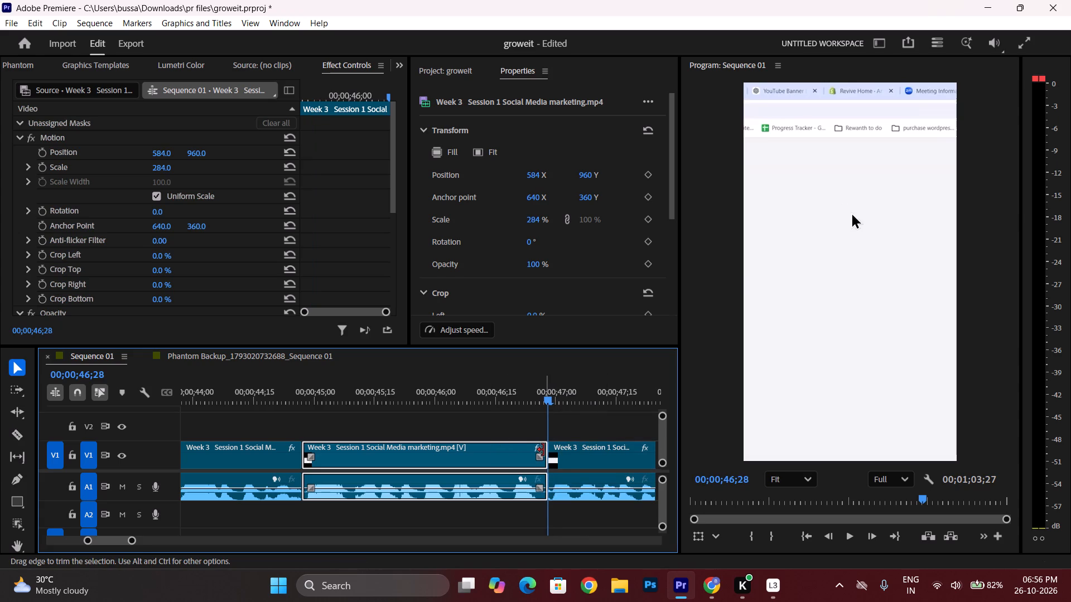
Trim two frames off the end of the Week 3 clip before the 00;00;46;28 split and close the gap.
{"action": "left_click_drag", "start_coordinate": [543, 450], "coordinate": [536, 452]}
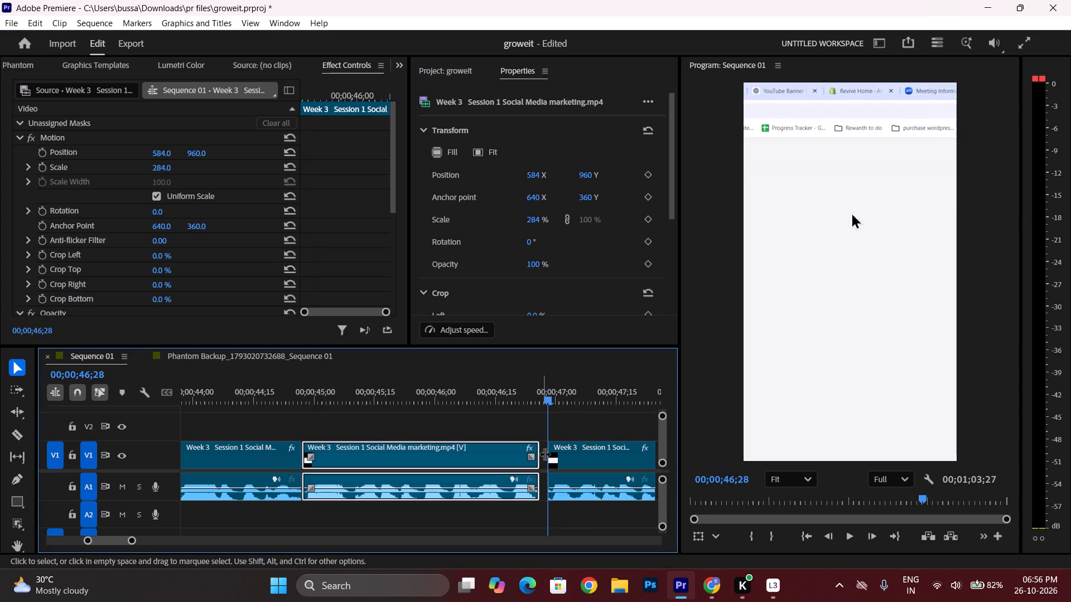
{"action": "left_click_drag", "start_coordinate": [547, 435], "coordinate": [559, 436]}
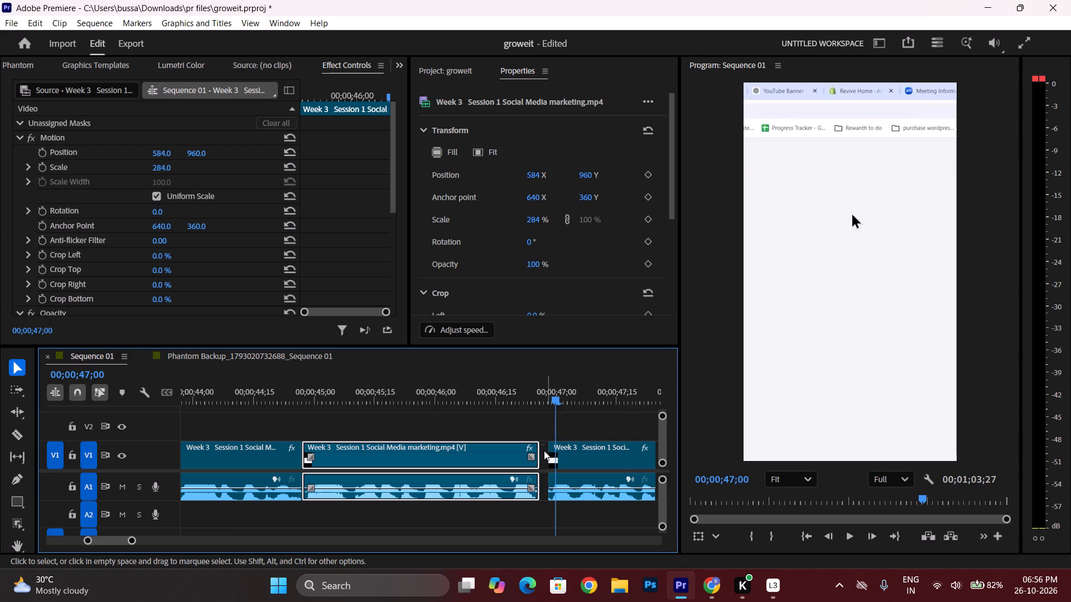
{"action": "left_click", "coordinate": [542, 451]}
{"action": "key", "text": "BackSpace"}
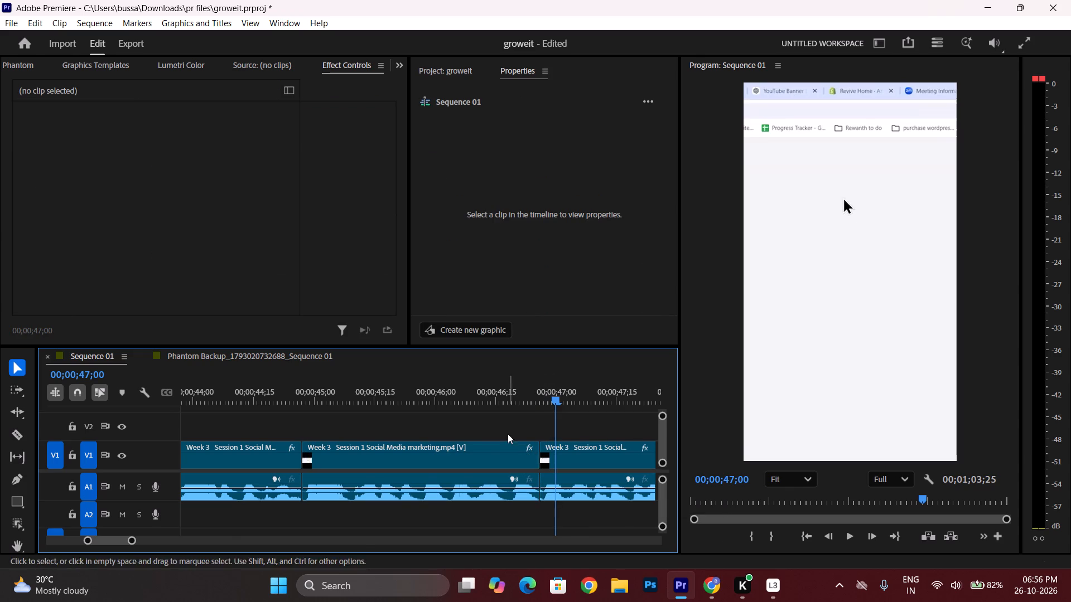
Set the horizontal position of the Week 3 clip between about 00;00;44;27 and 00;00;46;26 to 1811.
{"action": "left_click", "coordinate": [488, 386]}
{"action": "left_click", "coordinate": [441, 454]}
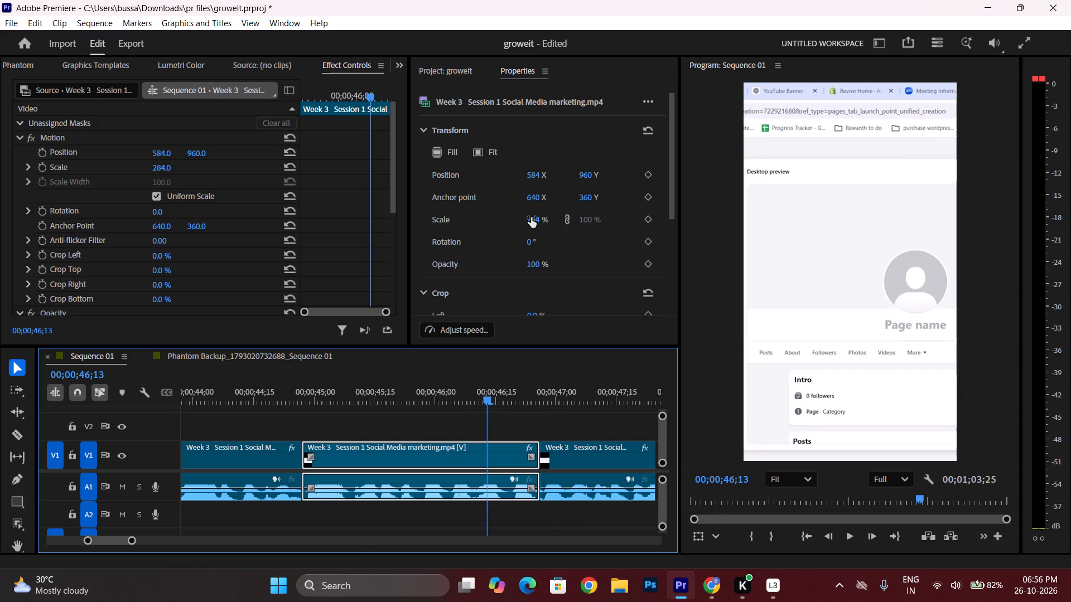
{"action": "left_click", "coordinate": [535, 174]}
{"action": "left_click", "coordinate": [535, 174]}
{"action": "double_click", "coordinate": [535, 174]}
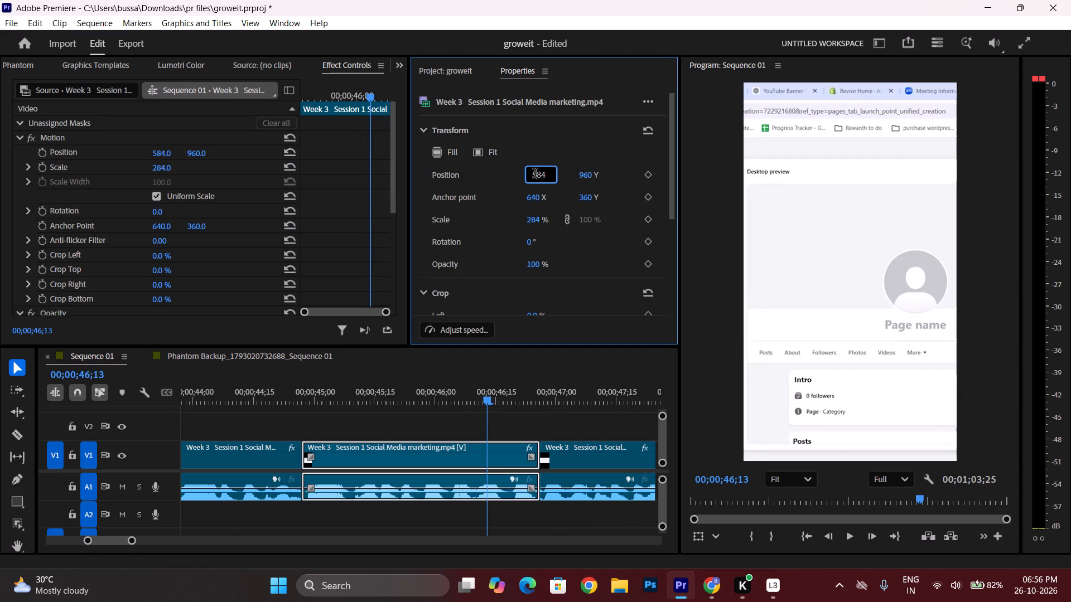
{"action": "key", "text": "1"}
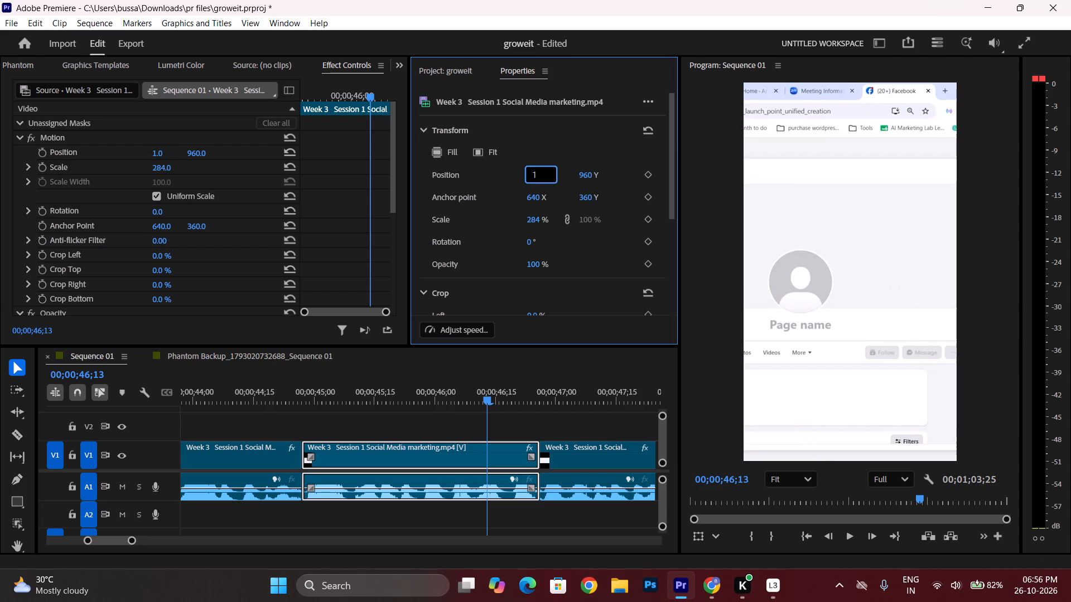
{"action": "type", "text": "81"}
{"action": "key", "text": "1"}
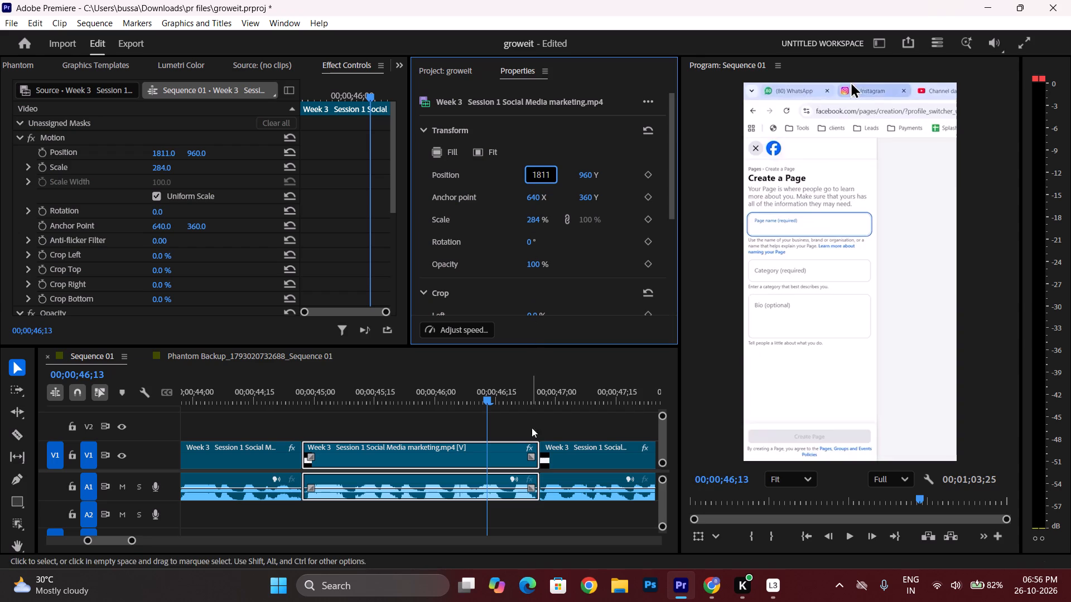
{"action": "left_click", "coordinate": [531, 431]}
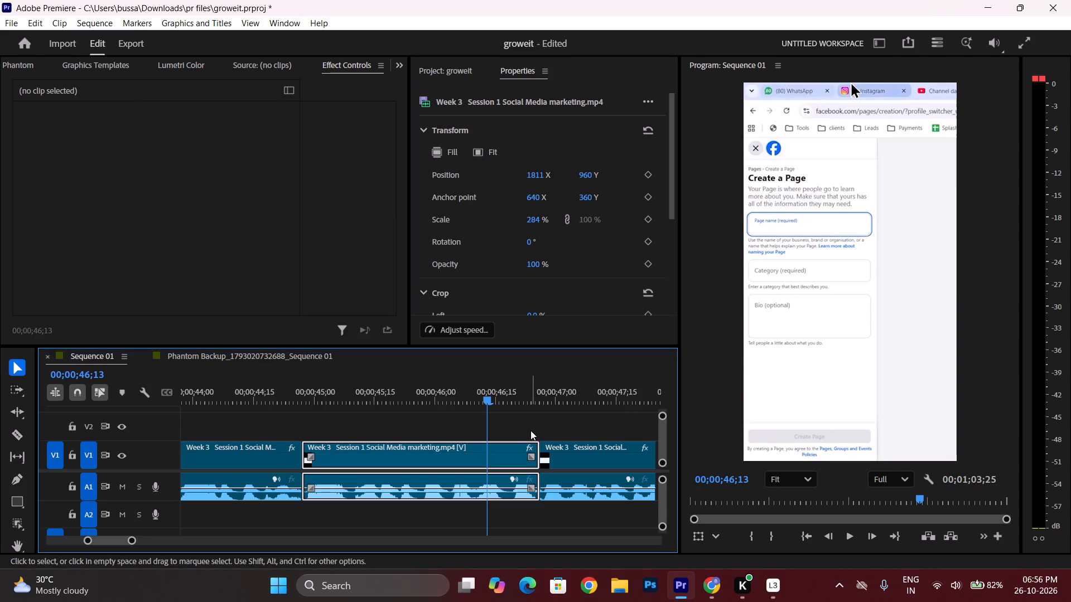
Play Sequence 01 from 00;00;46;13 across the cut near 00;00;46;26, checking the speech and framing.
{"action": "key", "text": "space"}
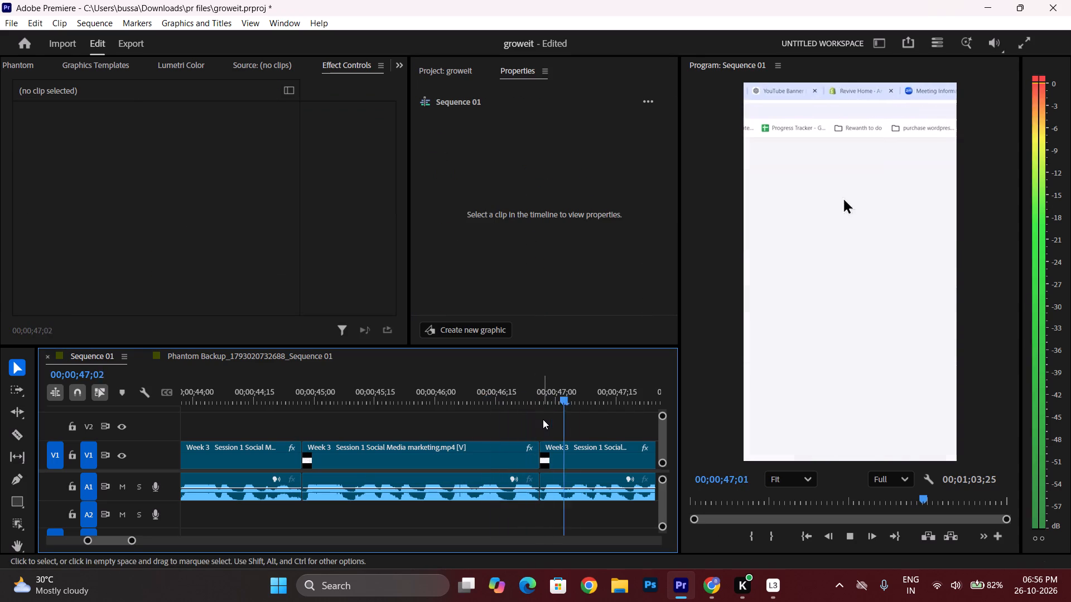
Shift the Week 3 clip starting near 00;00;47;00 horizontally by setting its Position X to 916 to reframe the profile page.
{"action": "key", "text": "space"}
{"action": "left_click", "coordinate": [567, 458]}
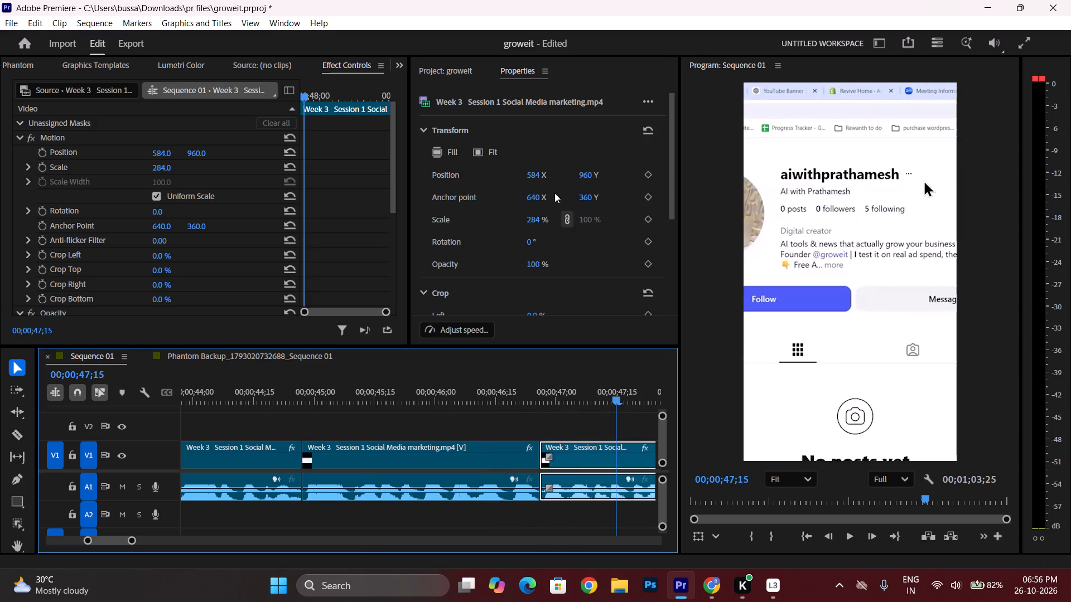
{"action": "left_click_drag", "start_coordinate": [536, 174], "coordinate": [821, 206]}
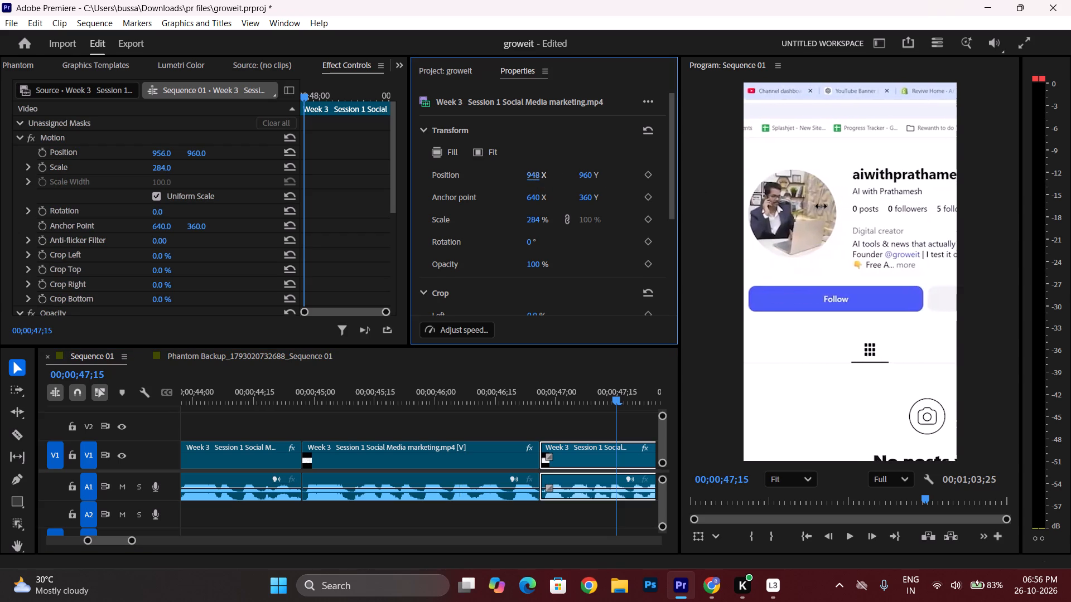
{"action": "left_click_drag", "start_coordinate": [821, 206], "coordinate": [800, 206]}
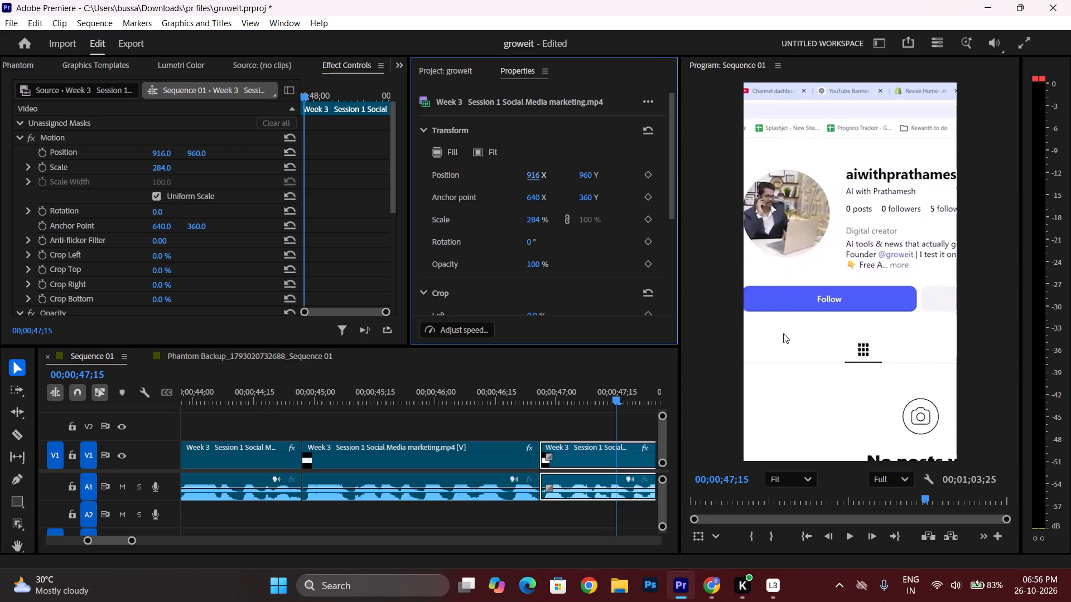
Play Sequence 01 from 00;00;46;23 to about 00;00;57 to check the cut and the reframed clip's picture and audio.
{"action": "key", "text": "space"}
{"action": "left_click", "coordinate": [529, 392]}
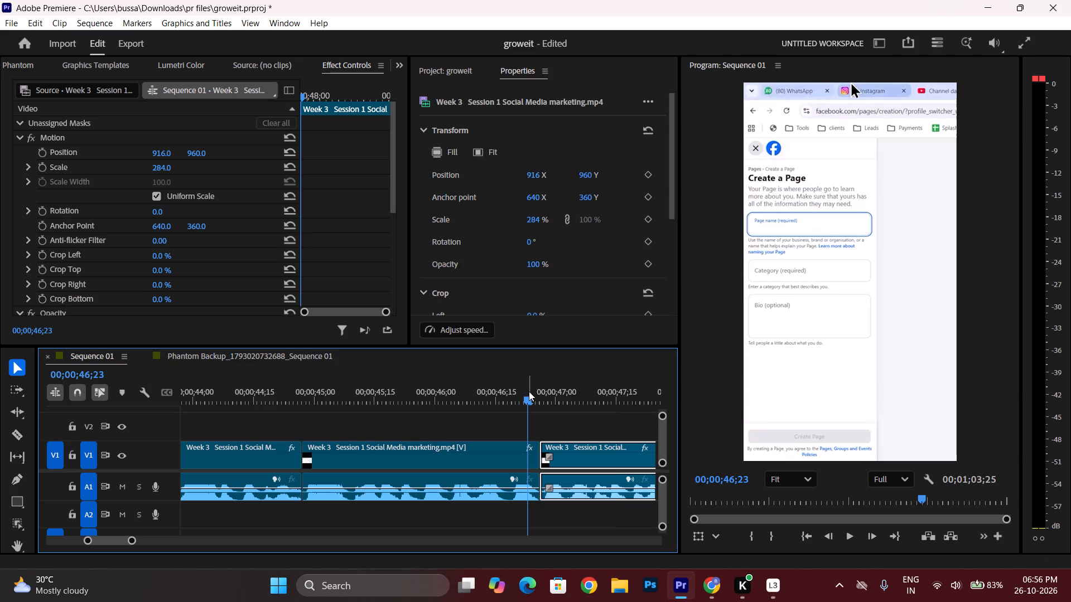
{"action": "key", "text": "space"}
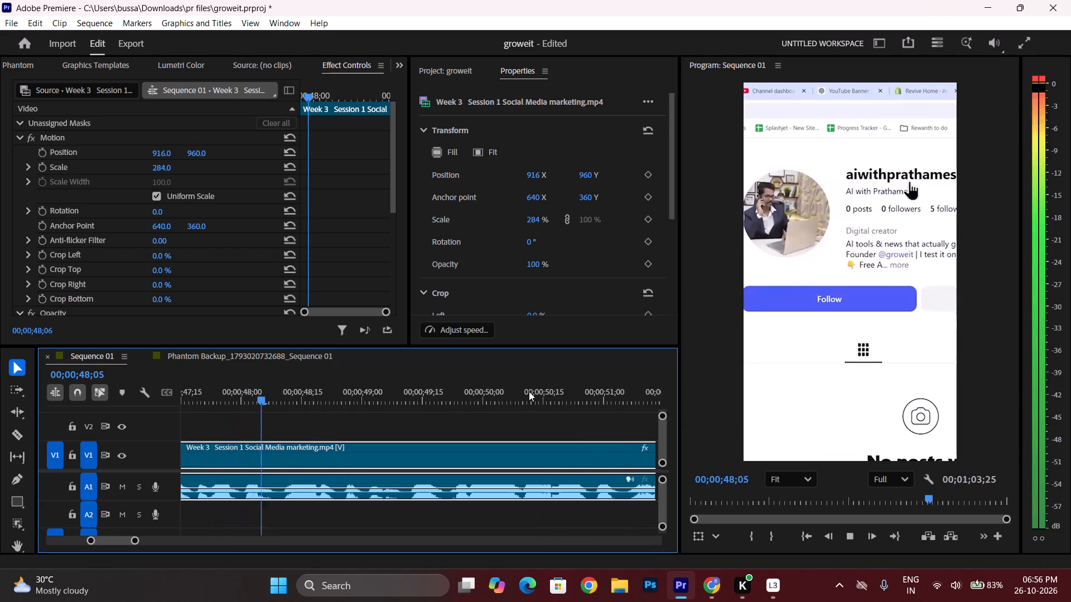
{"action": "scroll", "coordinate": [565, 418], "scroll_direction": "down", "scroll_amount": 6}
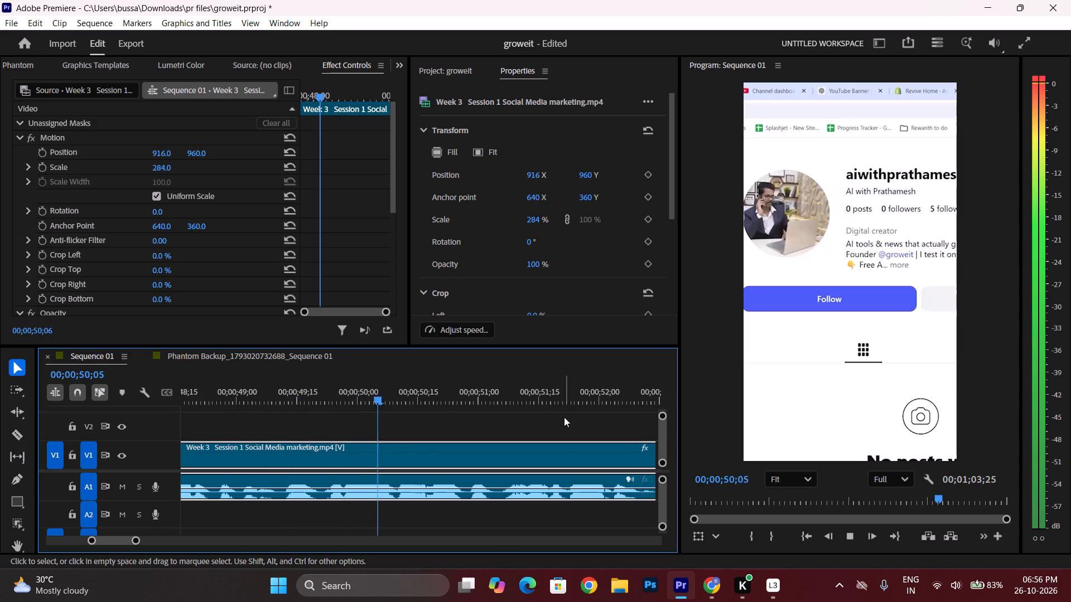
{"action": "scroll", "coordinate": [564, 417], "scroll_direction": "down", "scroll_amount": 9}
{"action": "key", "text": "space"}
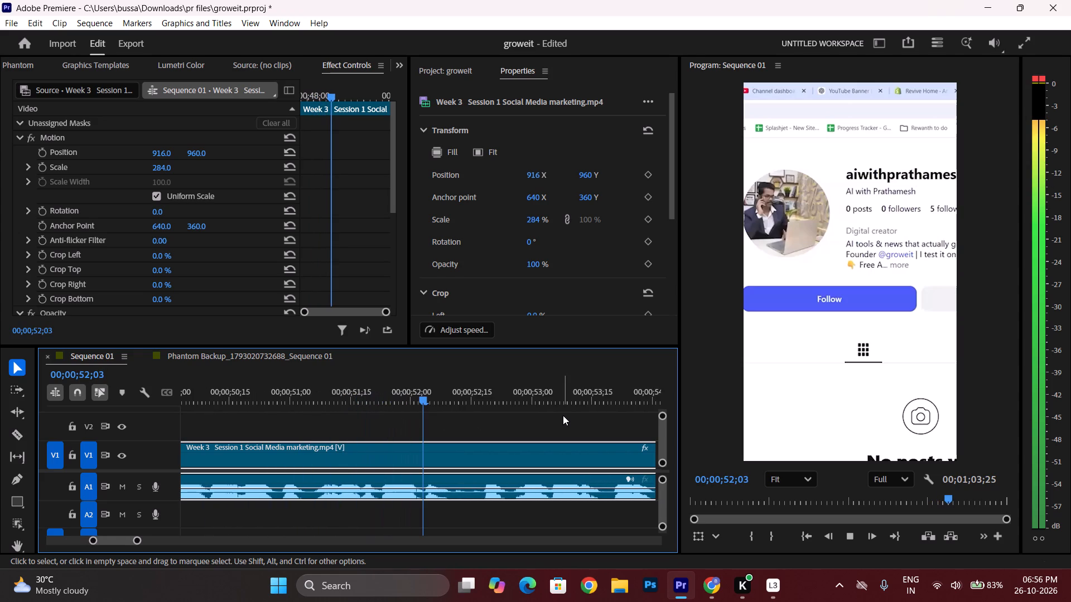
{"action": "key", "text": "space"}
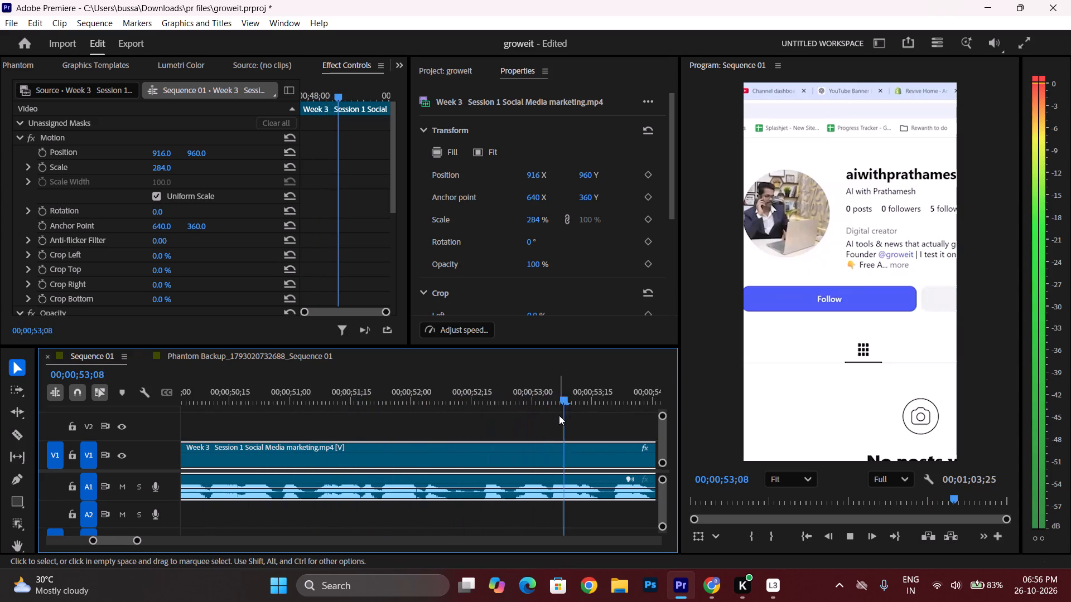
{"action": "scroll", "coordinate": [559, 415], "scroll_direction": "down", "scroll_amount": 8}
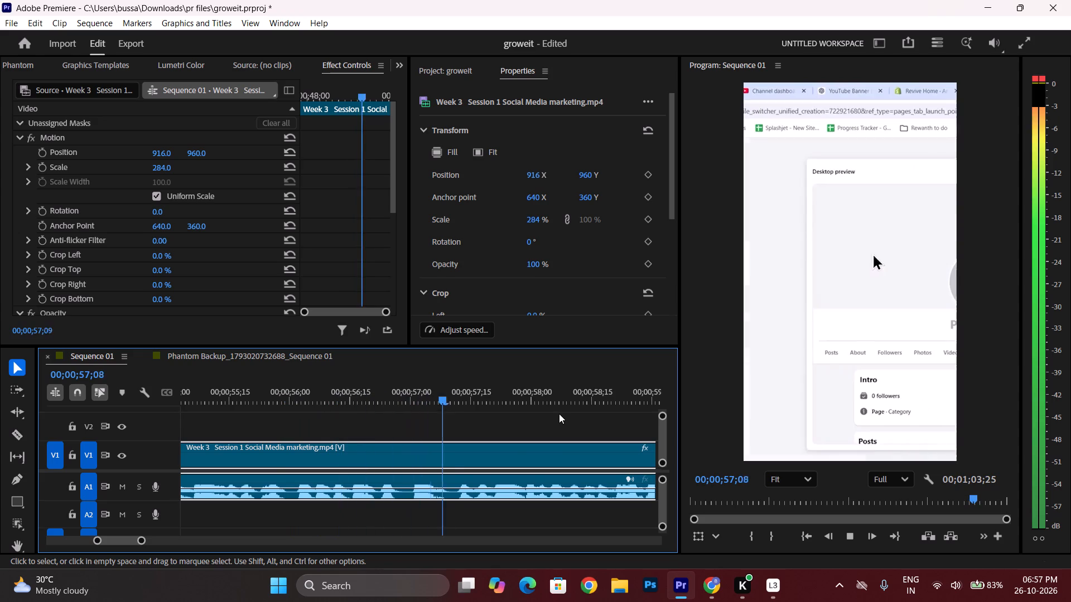
{"action": "key", "text": "space"}
{"action": "left_click_drag", "start_coordinate": [400, 399], "coordinate": [394, 399]}
{"action": "key", "text": "space"}
{"action": "key", "text": "space"}
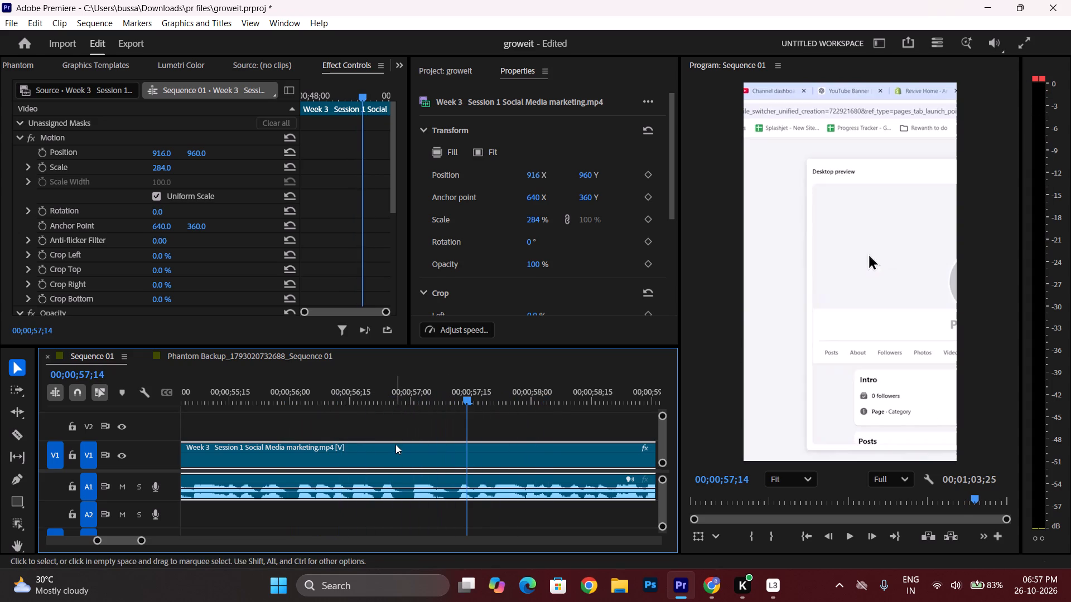
Split the Week 3 clip at about 00;00;57;09, trim two frames off the second part's start, and close the gap.
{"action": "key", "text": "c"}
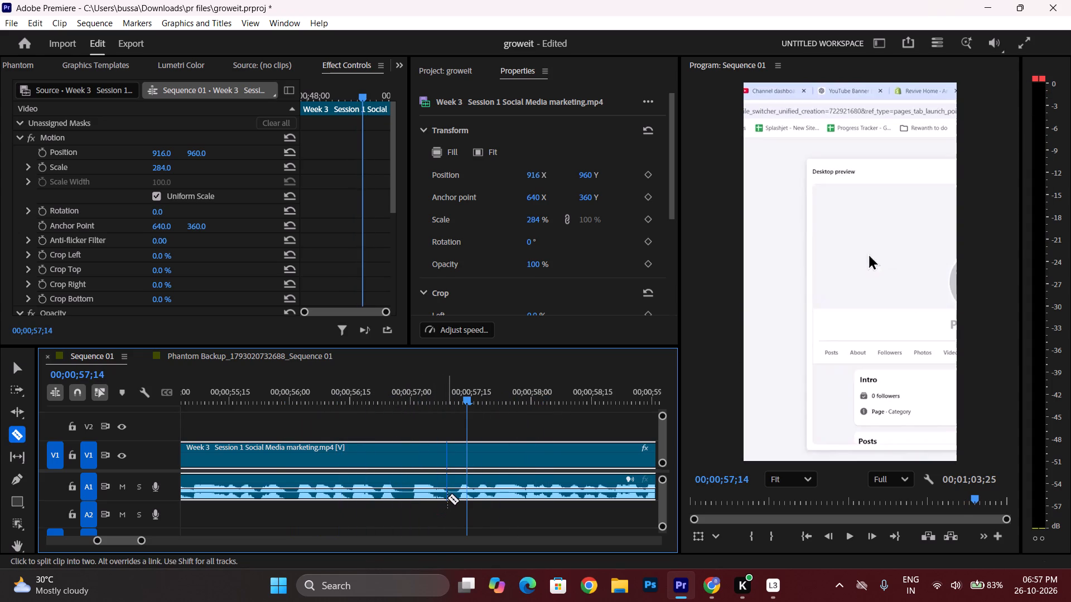
{"action": "left_click", "coordinate": [447, 498]}
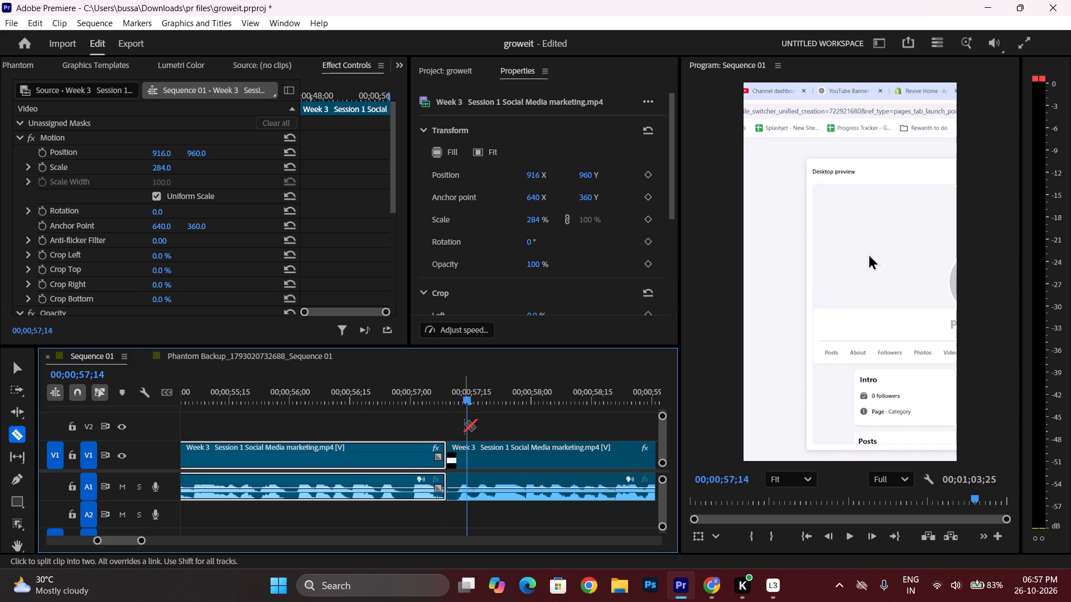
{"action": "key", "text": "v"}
{"action": "left_click_drag", "start_coordinate": [451, 449], "coordinate": [455, 449]}
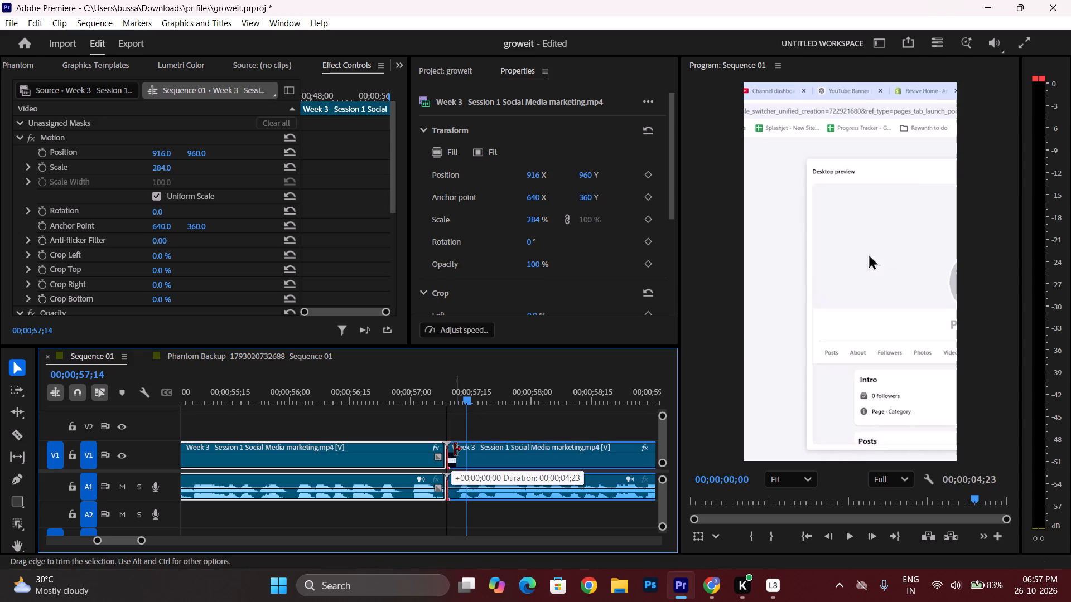
{"action": "left_click_drag", "start_coordinate": [455, 449], "coordinate": [458, 450]}
{"action": "left_click", "coordinate": [452, 454]}
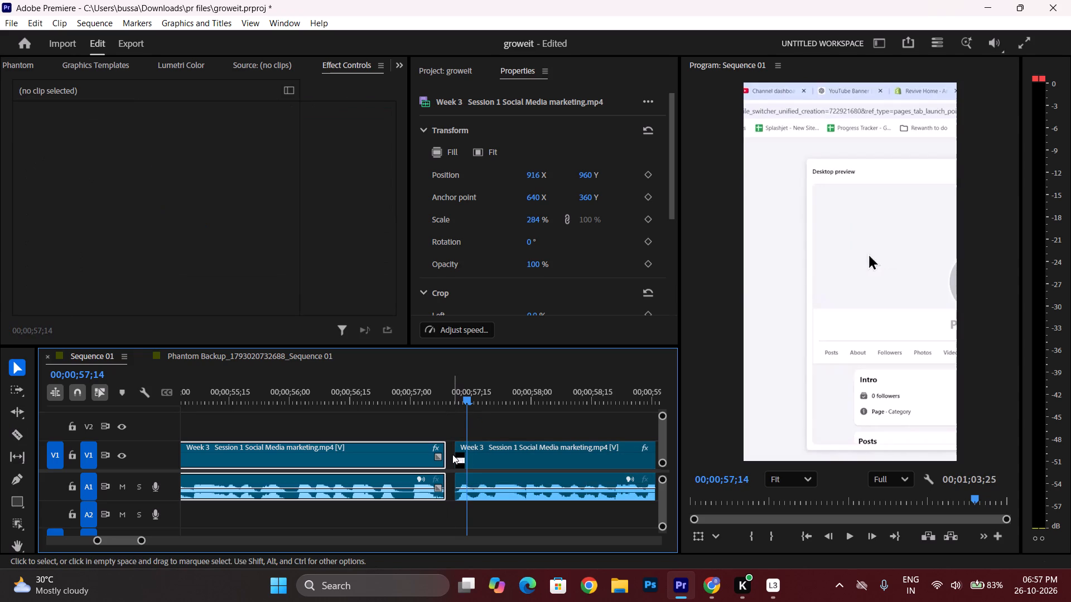
{"action": "key", "text": "BackSpace"}
Set Position X to 1811 on the Week 3 clip after the new cut to reframe it on the Create a Page form.
{"action": "left_click", "coordinate": [491, 455]}
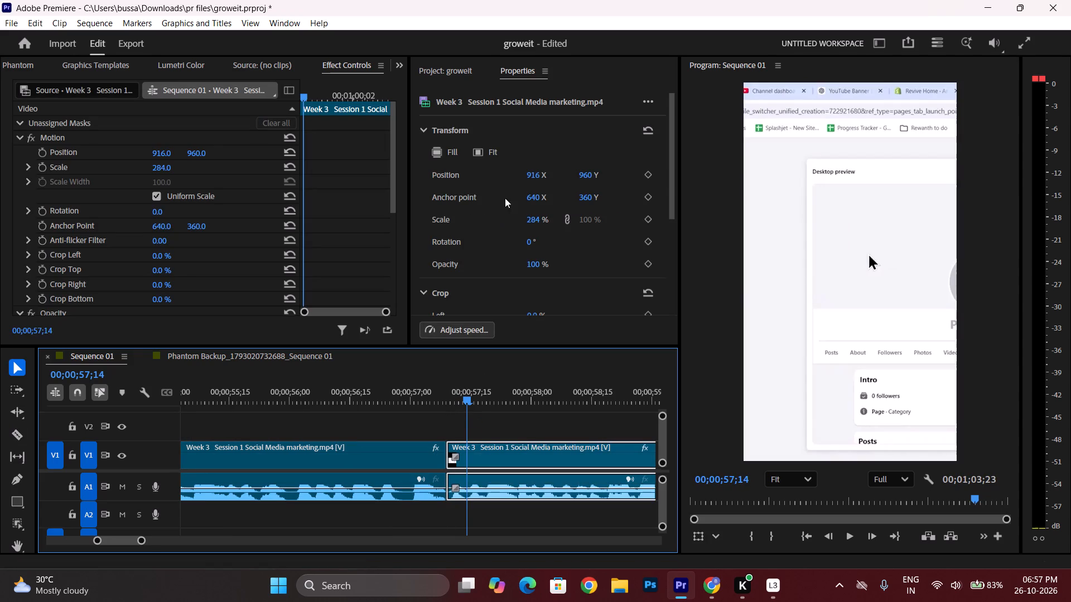
{"action": "left_click", "coordinate": [533, 172]}
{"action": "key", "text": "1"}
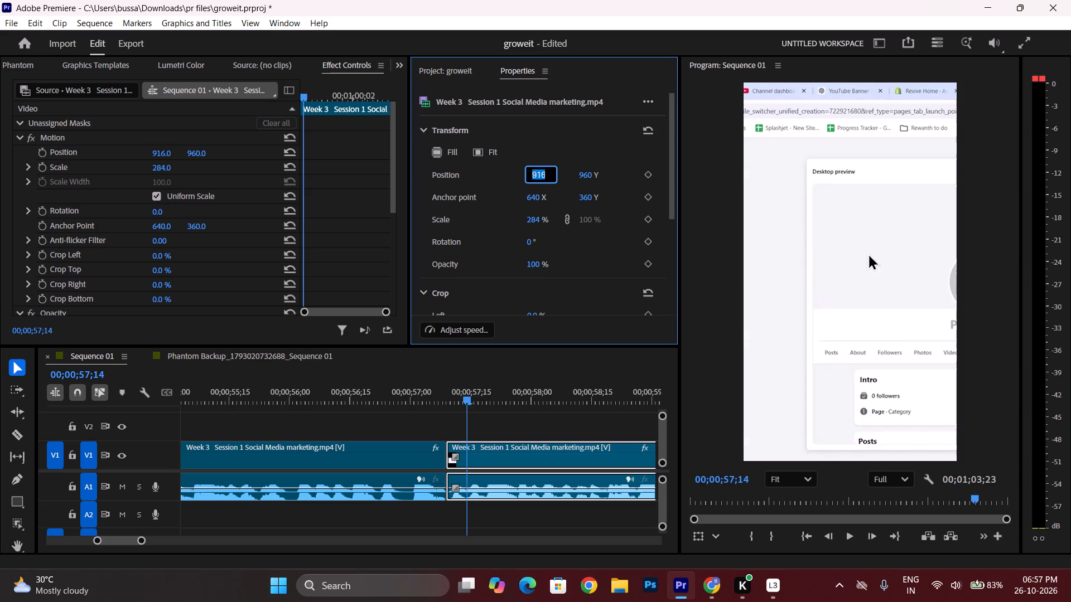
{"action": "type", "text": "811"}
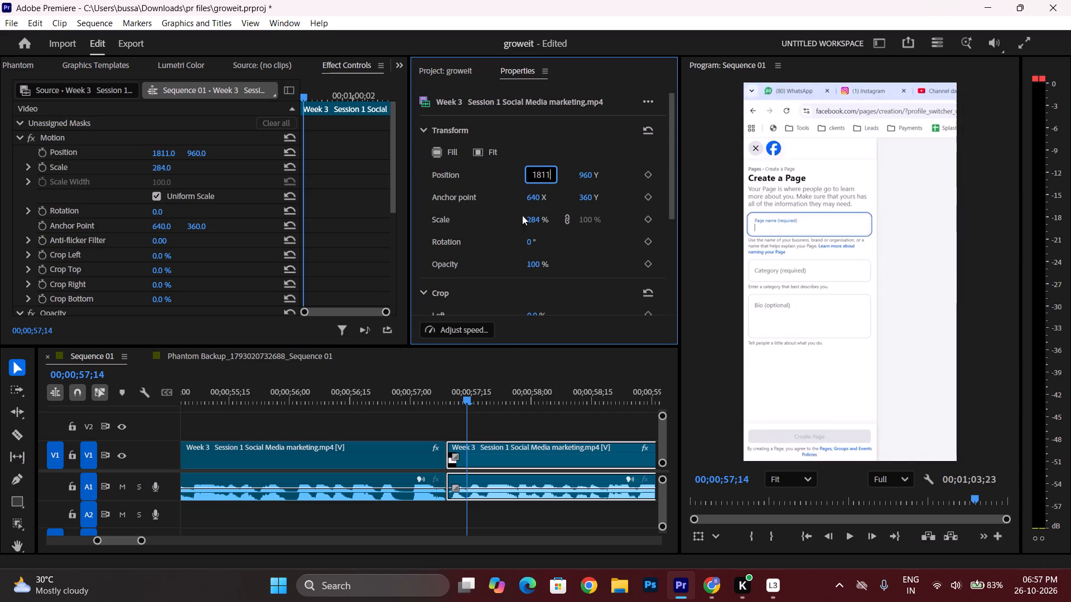
{"action": "left_click", "coordinate": [516, 412]}
Play Sequence 01 from 00;00;57;14 through the closing Continue on Next Part card to check the reframed clip and ending.
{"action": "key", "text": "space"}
{"action": "scroll", "coordinate": [516, 411], "scroll_direction": "down", "scroll_amount": 2}
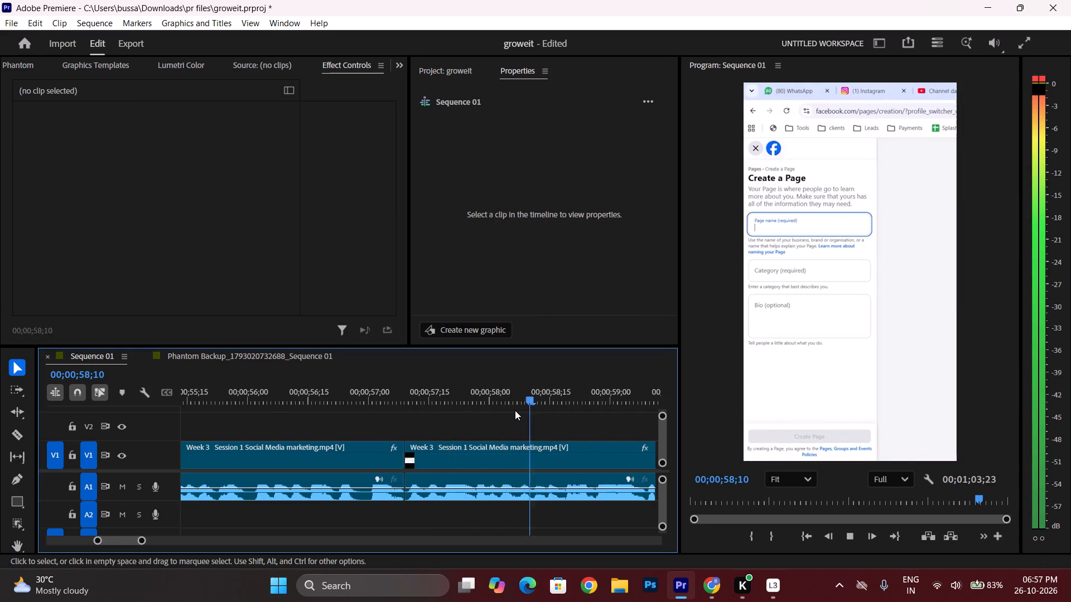
{"action": "scroll", "coordinate": [515, 410], "scroll_direction": "down", "scroll_amount": 15}
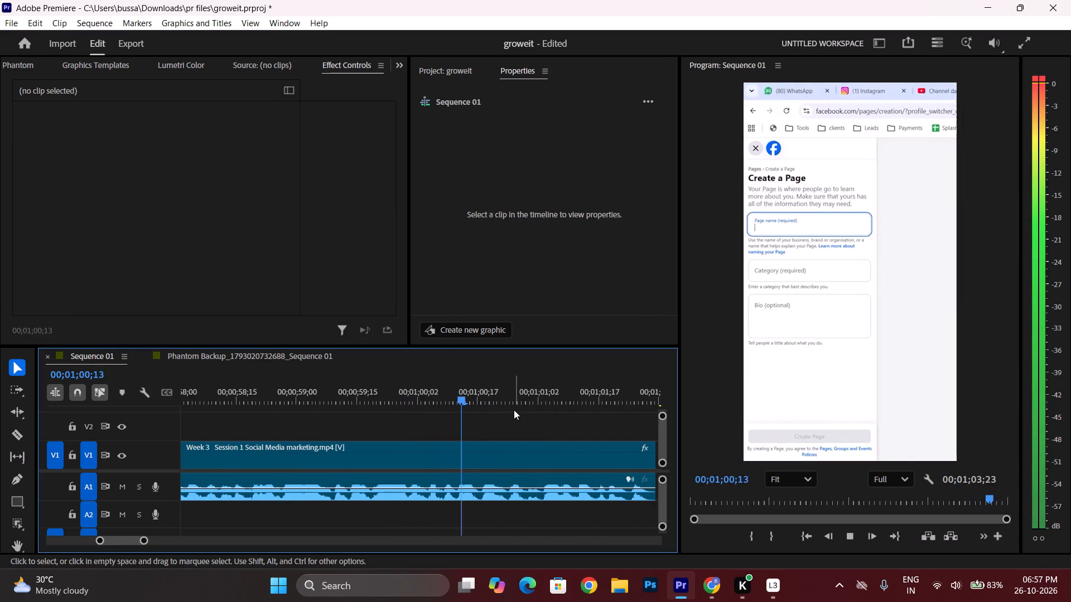
{"action": "scroll", "coordinate": [514, 410], "scroll_direction": "down", "scroll_amount": 3}
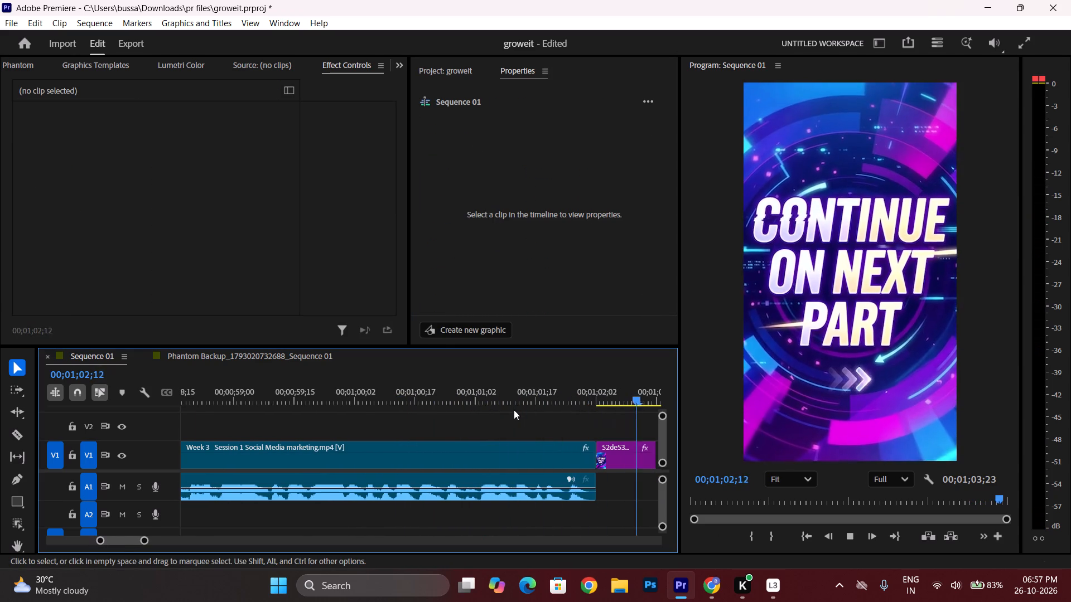
Play the opening Week 3 clip from the start of Sequence 01 to about 00;00;04;16 to review its picture and audio.
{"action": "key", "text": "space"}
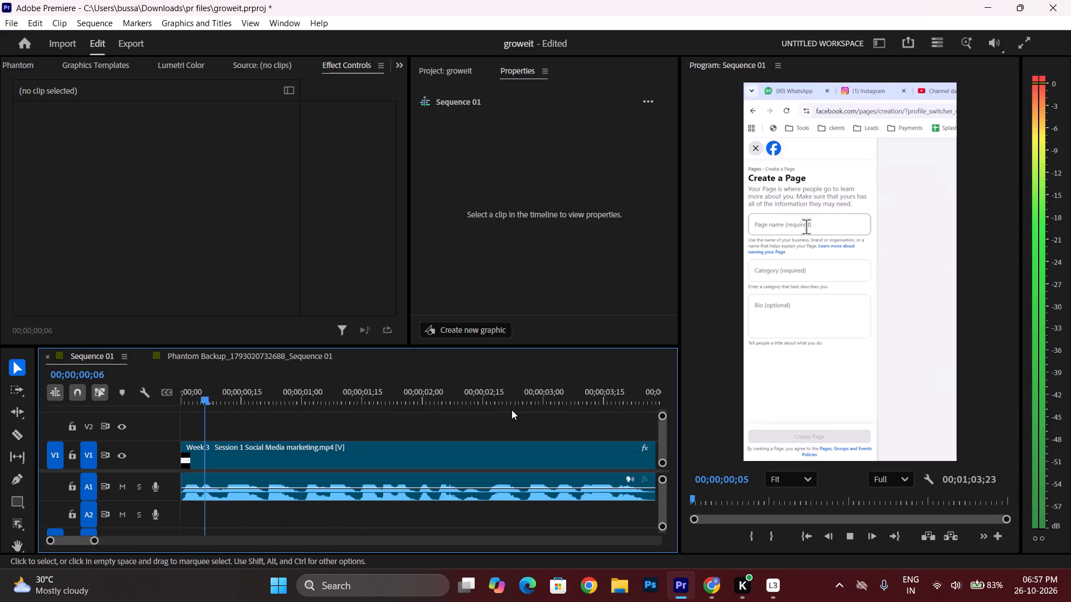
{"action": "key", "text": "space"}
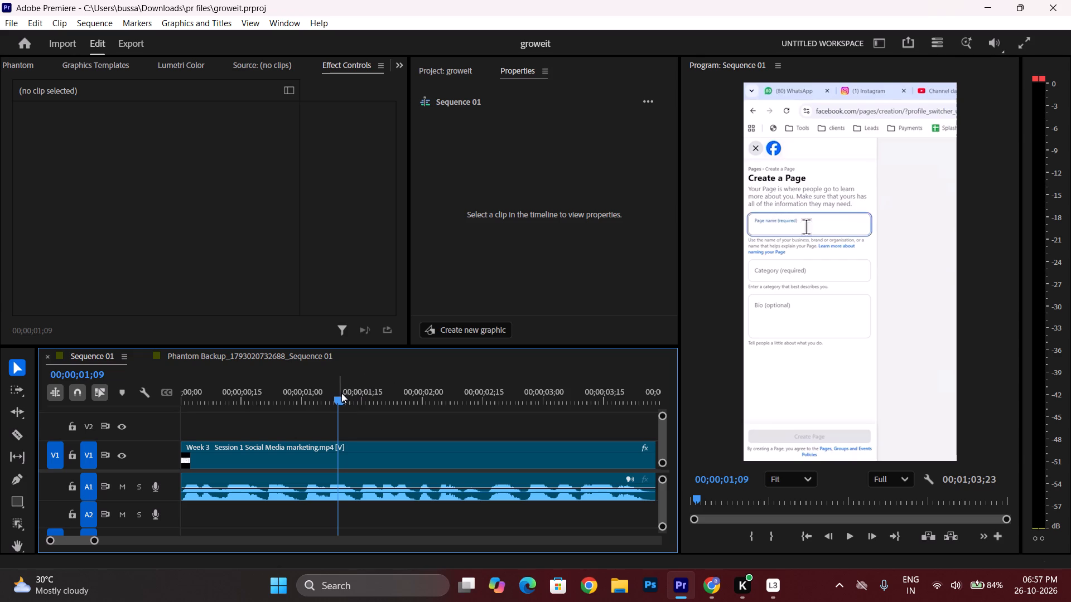
{"action": "left_click_drag", "start_coordinate": [341, 393], "coordinate": [88, 409]}
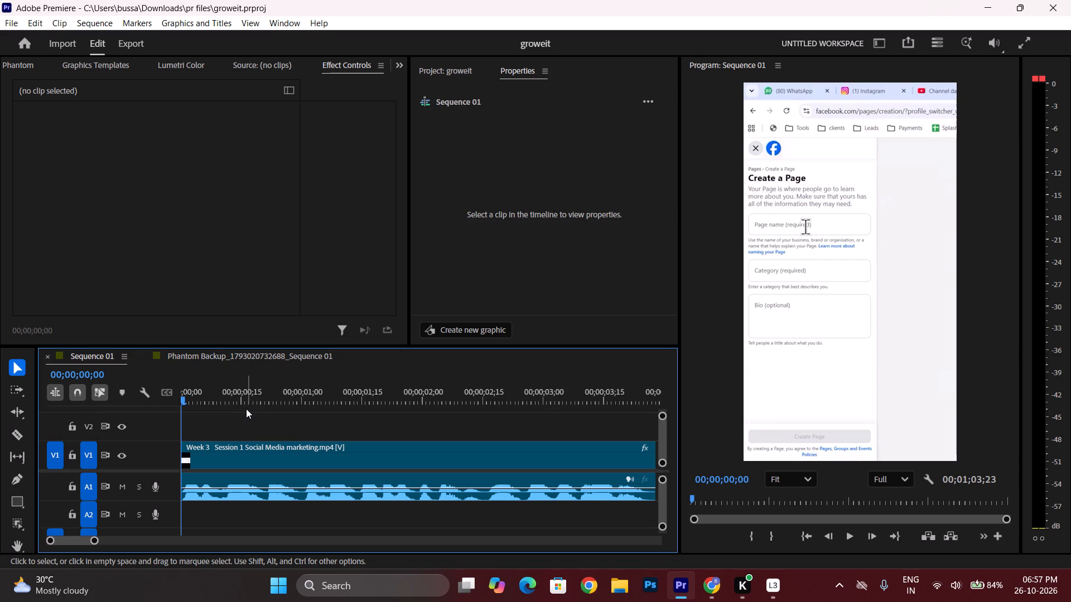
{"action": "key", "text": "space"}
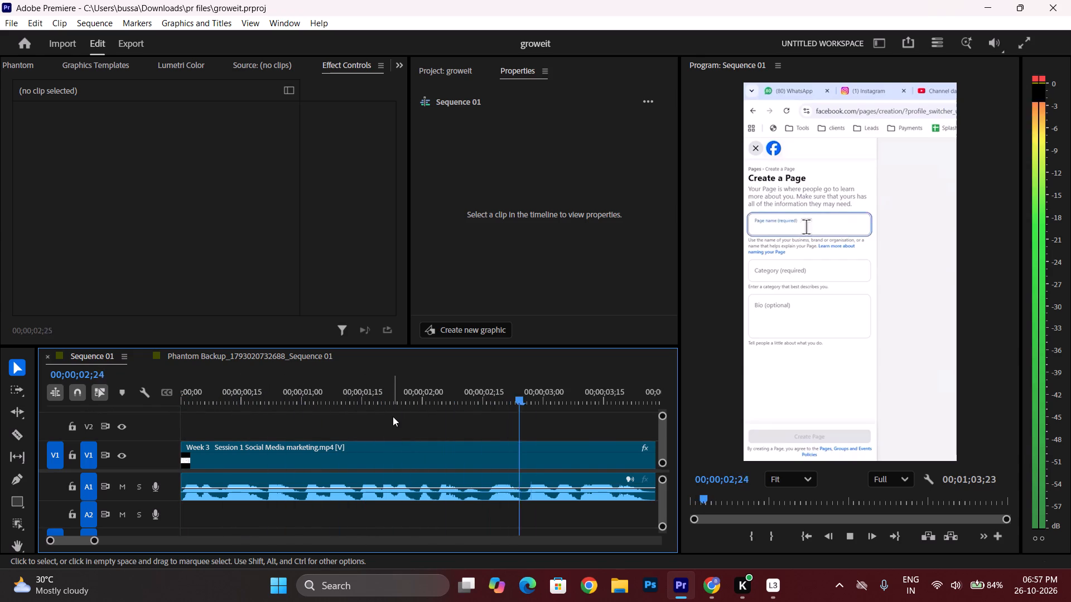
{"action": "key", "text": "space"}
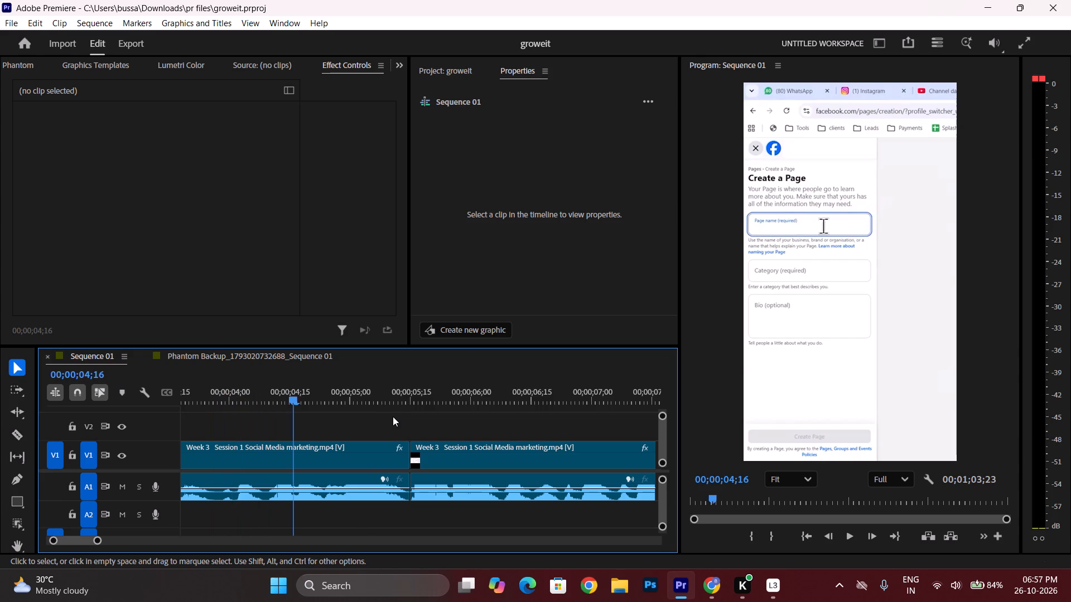
Replay Sequence 01 from the start to about 00;00;09;00, checking the cuts between the first Week 3 clips.
{"action": "left_click_drag", "start_coordinate": [244, 392], "coordinate": [0, 429]}
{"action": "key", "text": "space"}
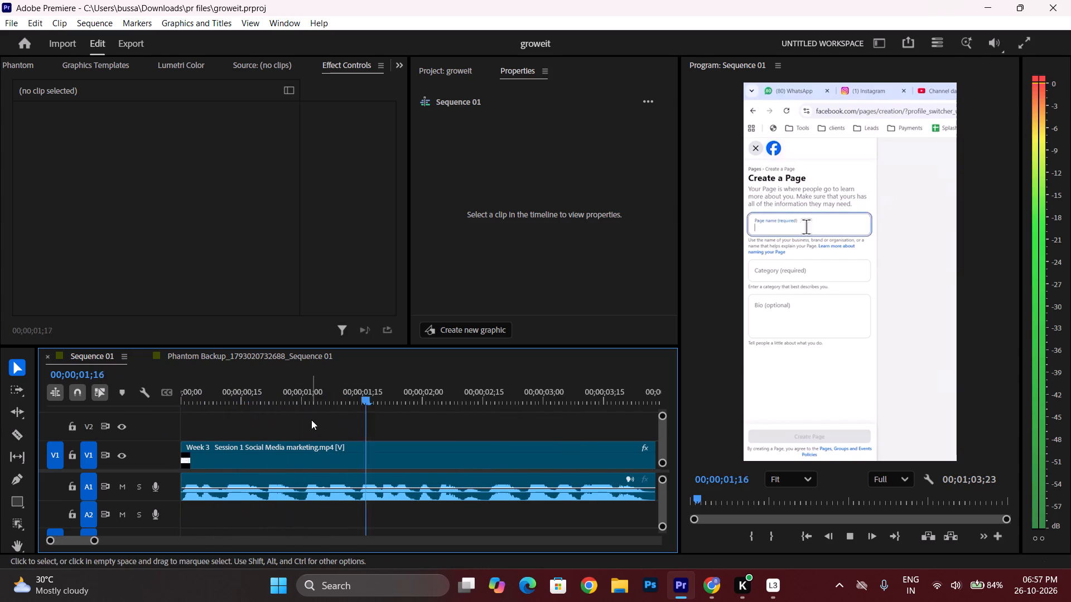
{"action": "scroll", "coordinate": [359, 435], "scroll_direction": "down", "scroll_amount": 2}
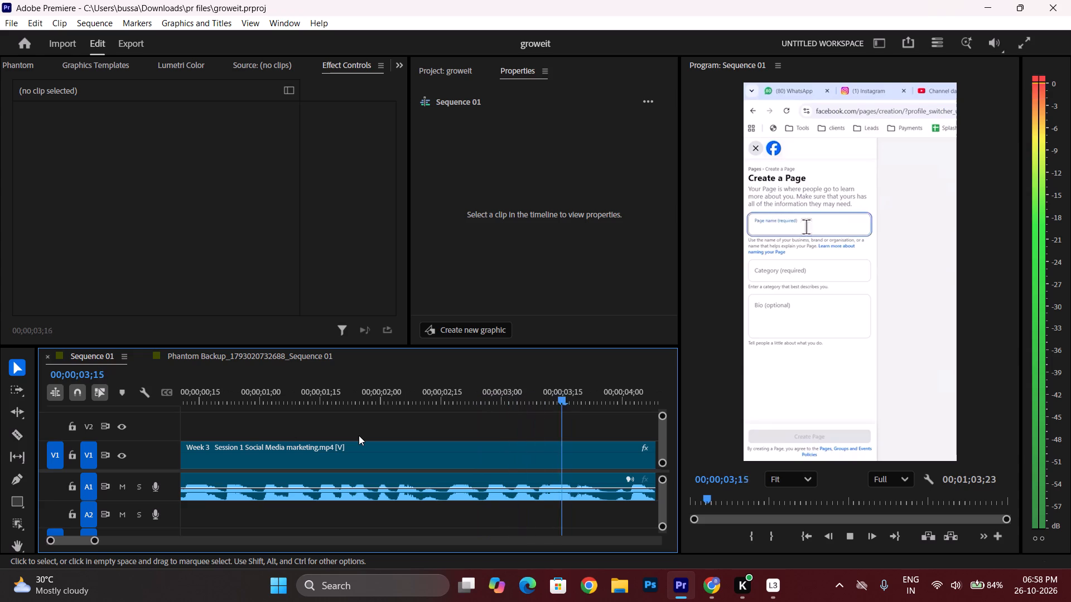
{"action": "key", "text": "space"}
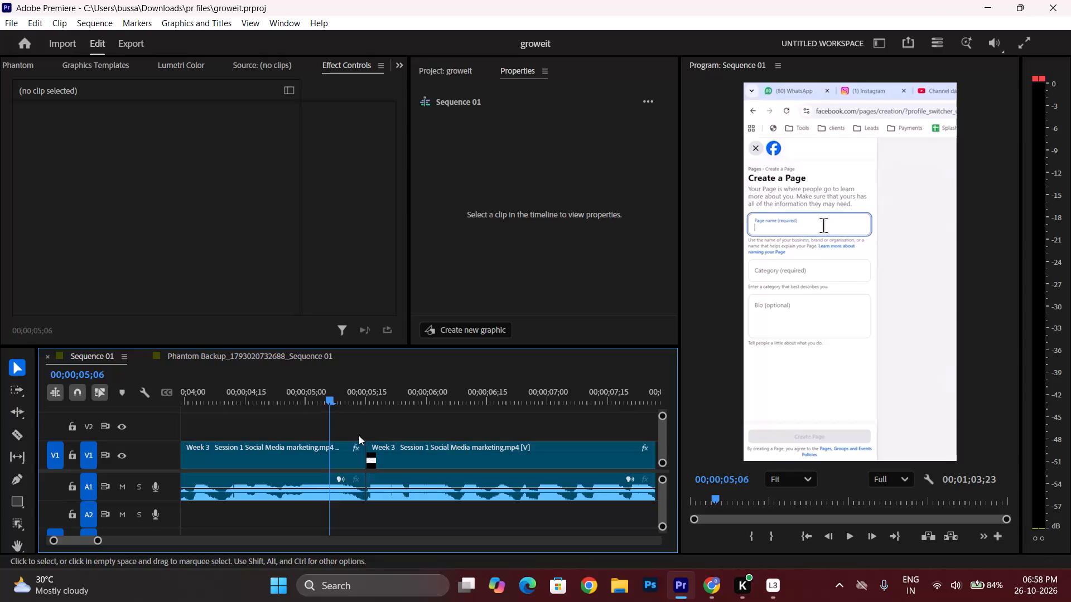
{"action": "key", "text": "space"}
{"action": "scroll", "coordinate": [359, 435], "scroll_direction": "down", "scroll_amount": 2}
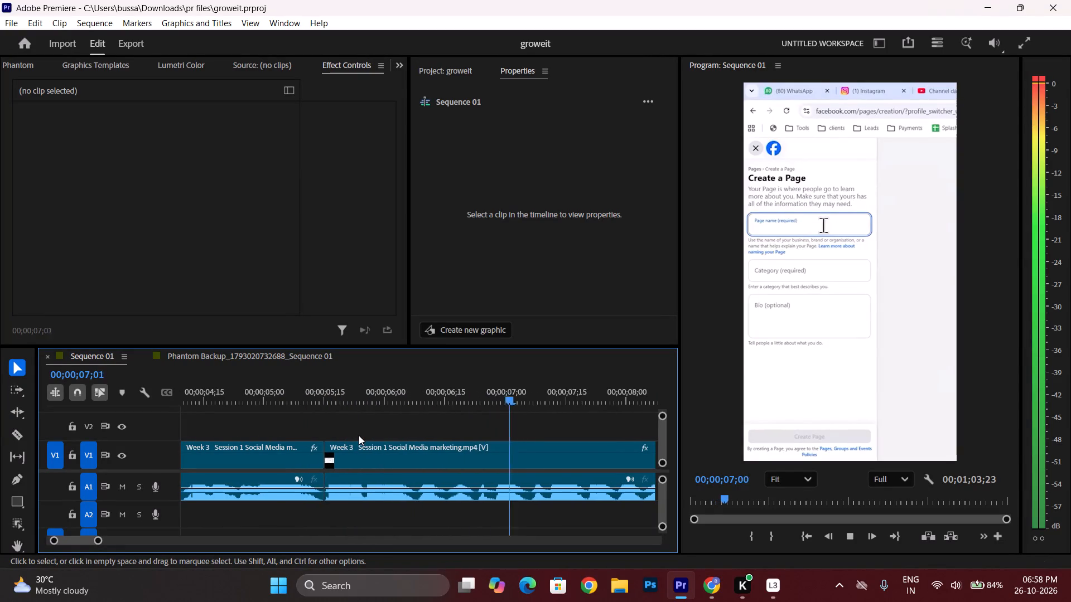